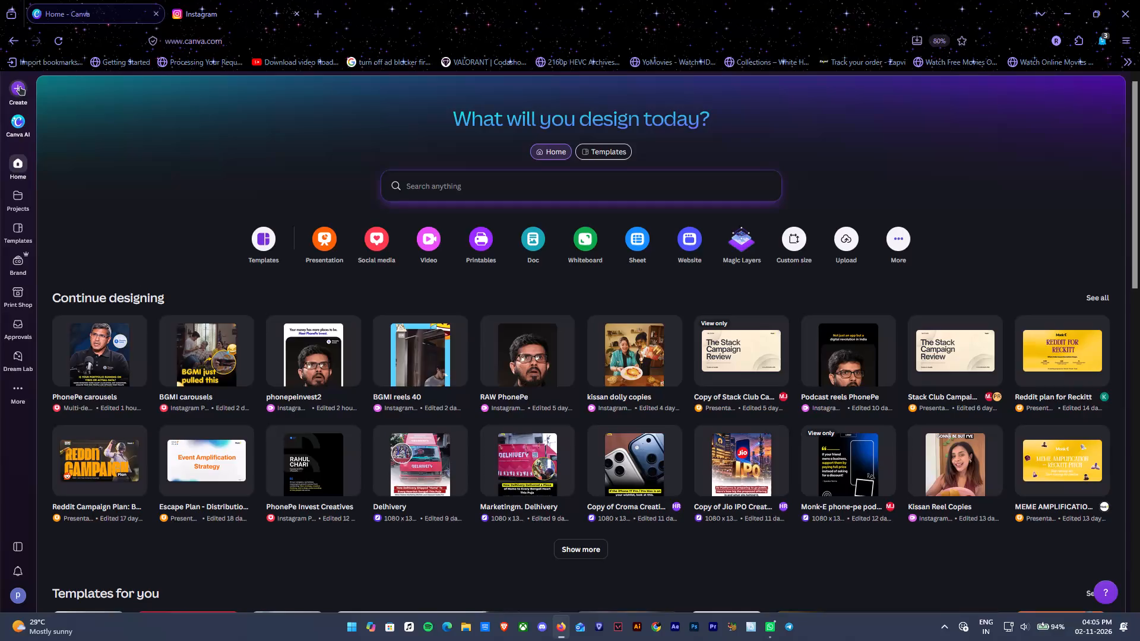
On the BGMI Instagram profile, play the first pinned video with sound, pause it, and examine the comments under it.
left_click(268, 0)
scroll(471, 296, "up", 7)
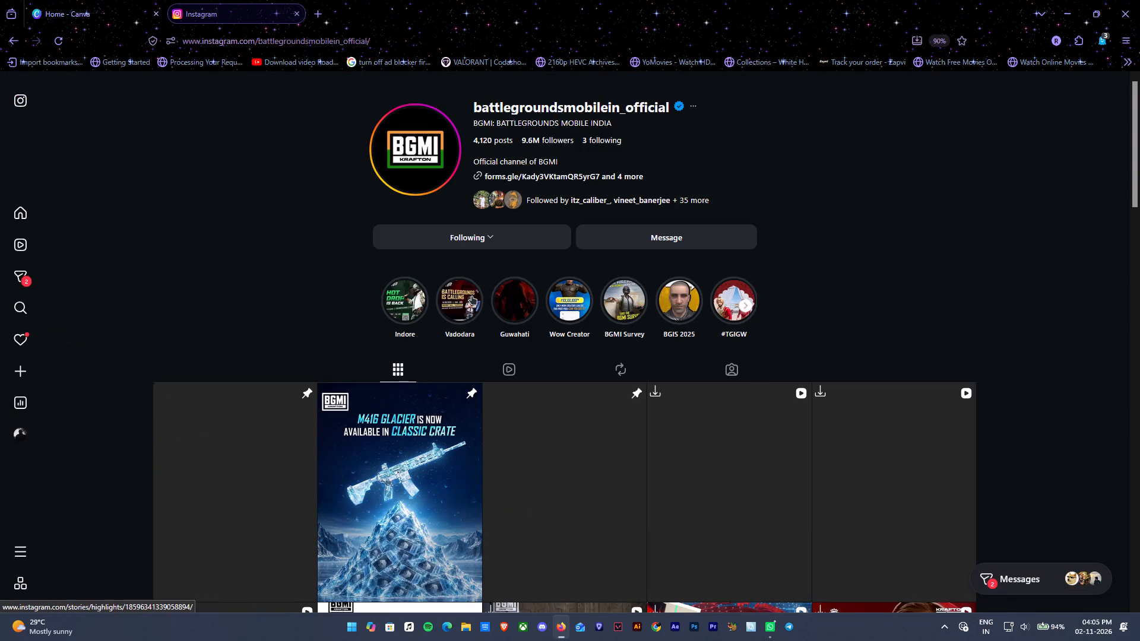
left_click(302, 440)
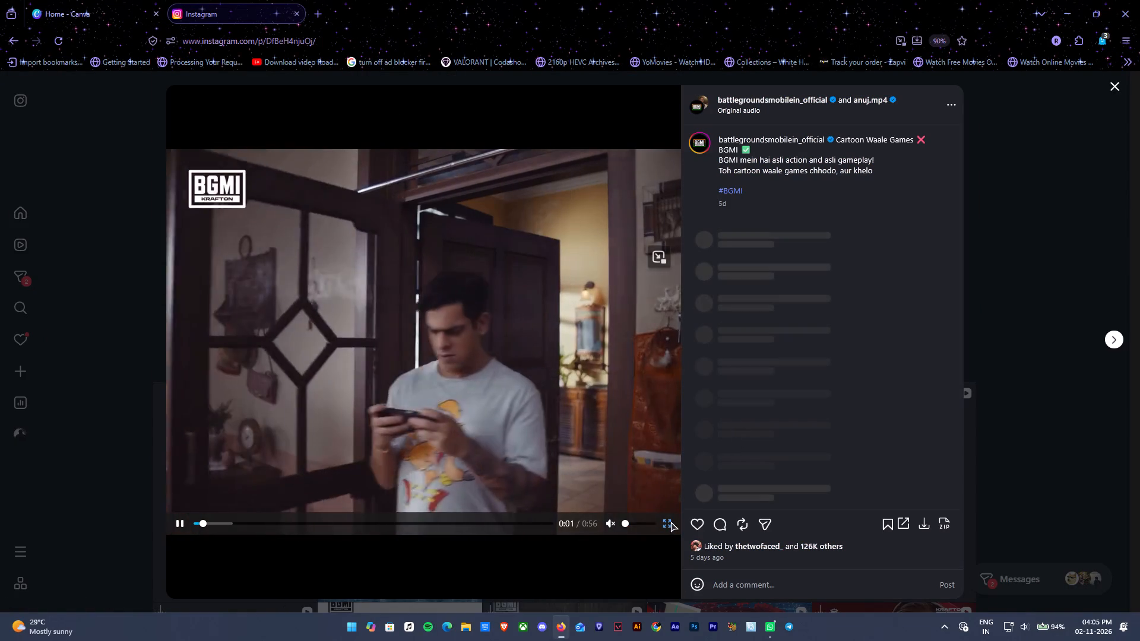
left_click(612, 527)
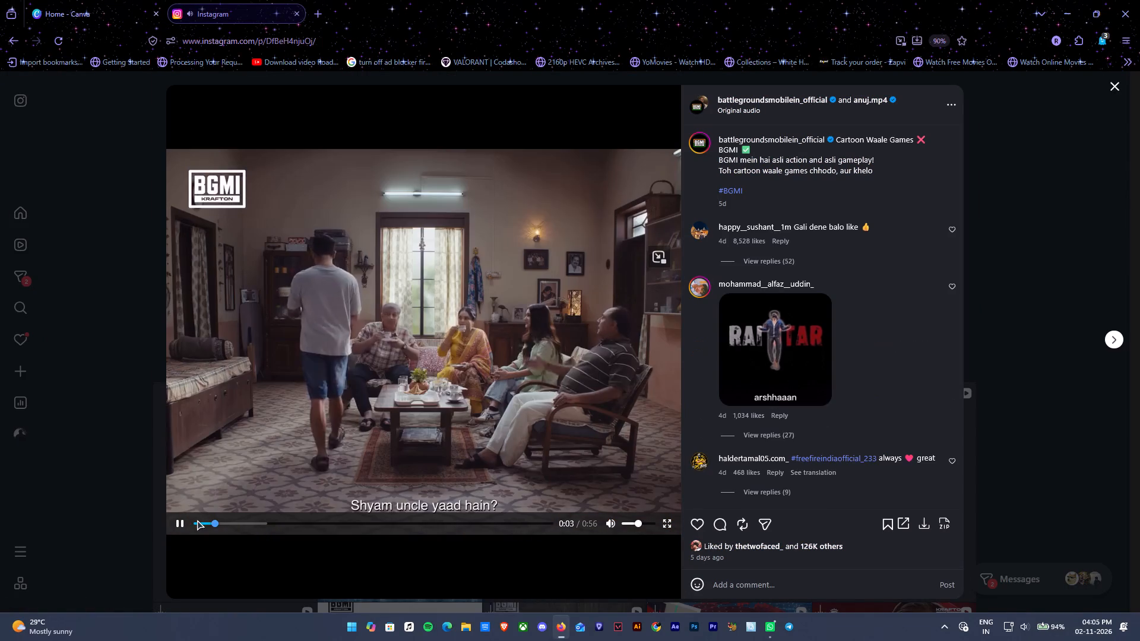
left_click(182, 521)
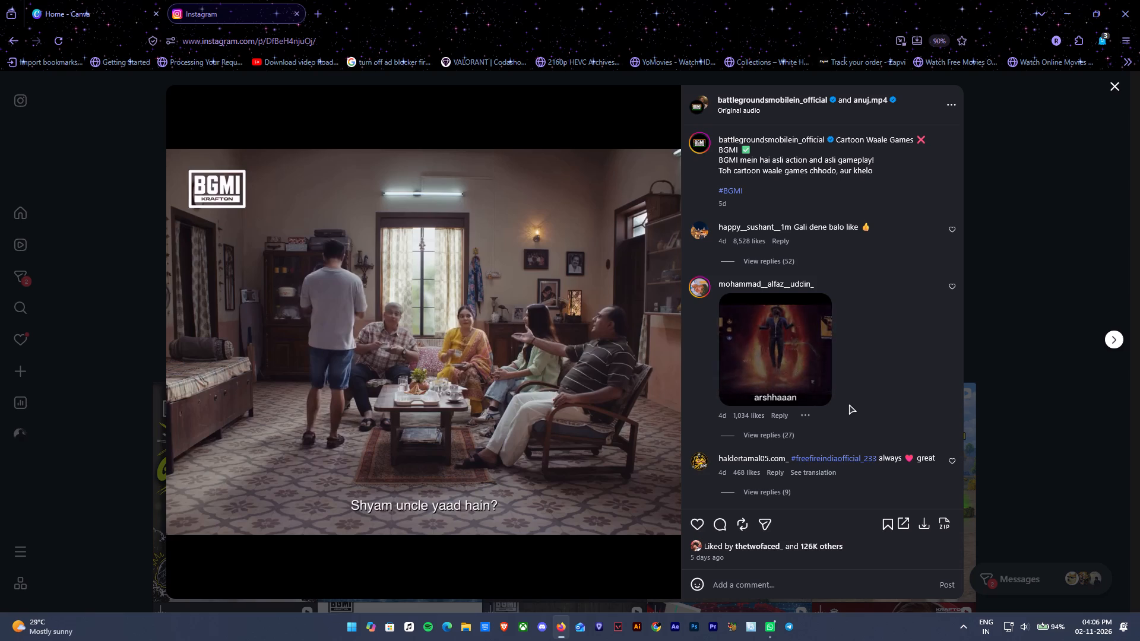
scroll(845, 404, "down", 2)
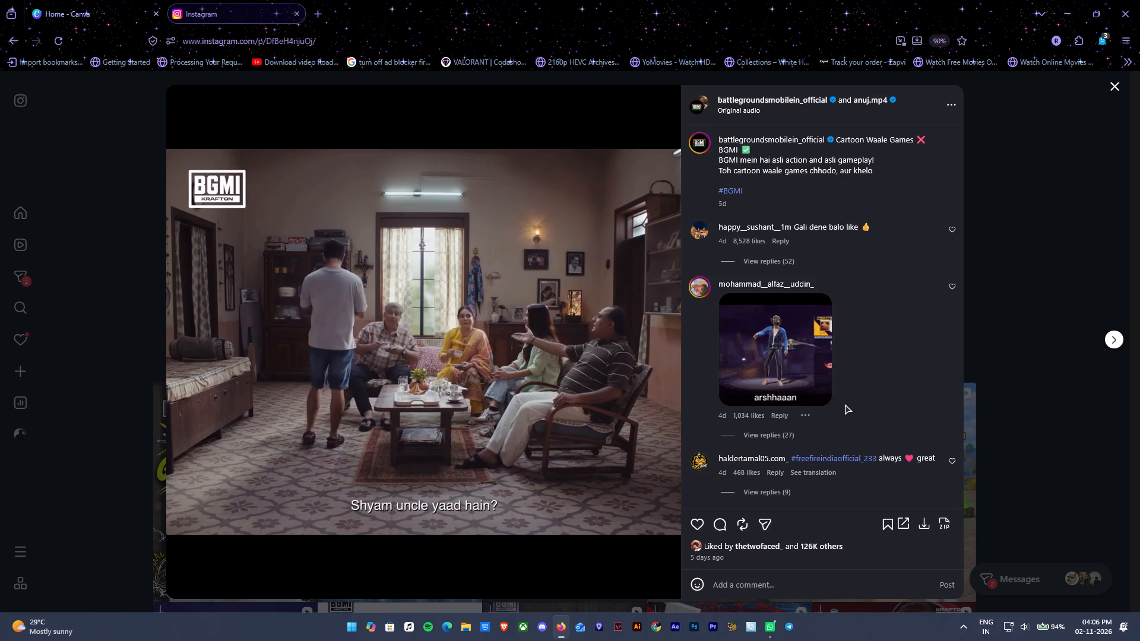
scroll(845, 404, "down", 1)
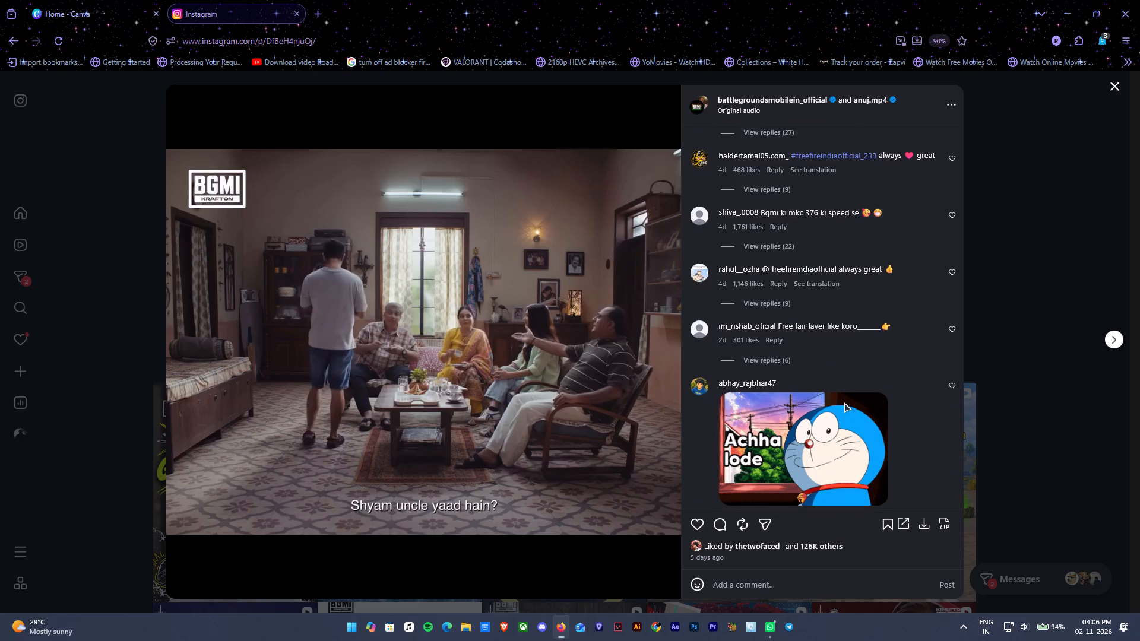
scroll(844, 402, "up", 3)
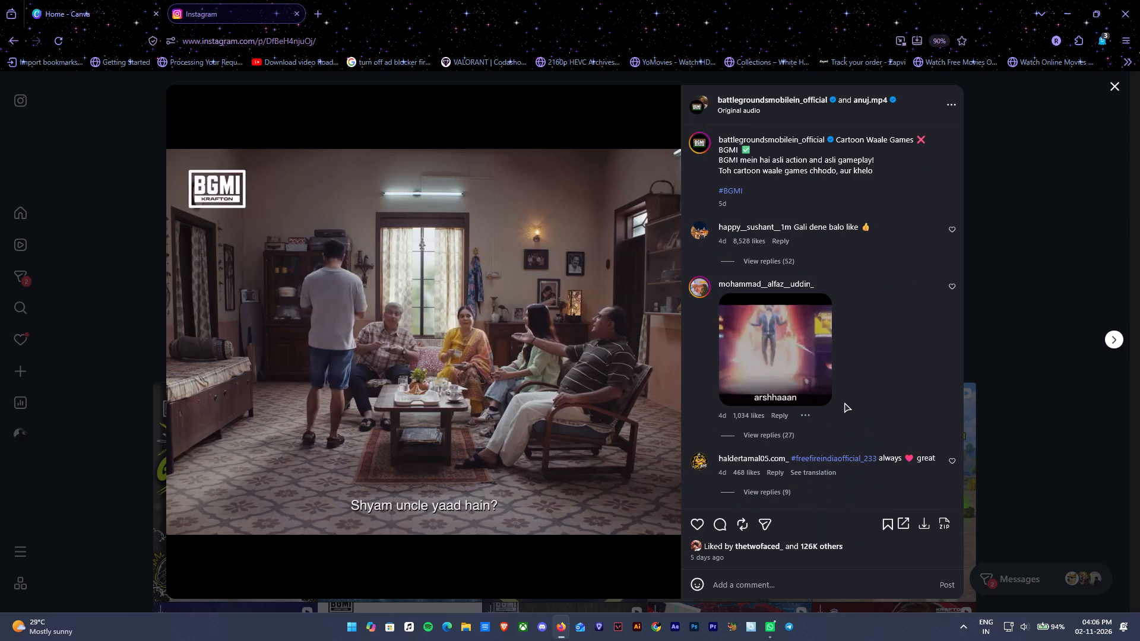
scroll(844, 402, "down", 8)
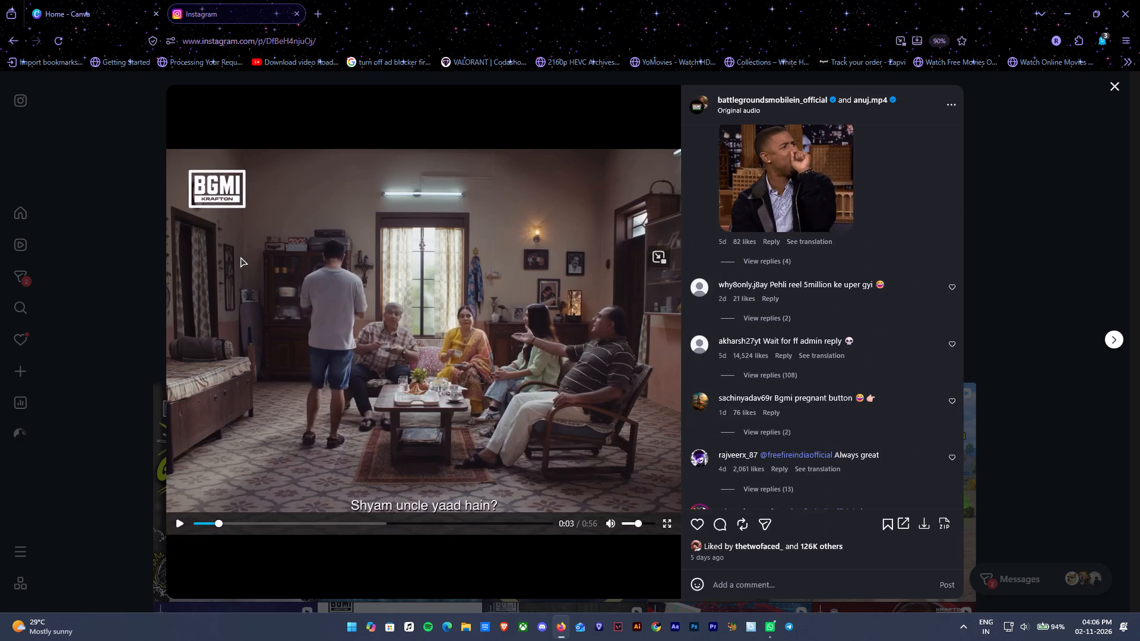
Switch to Canva and create a blank Instagram Post (4:5) design from the social media formats.
left_click(88, 0)
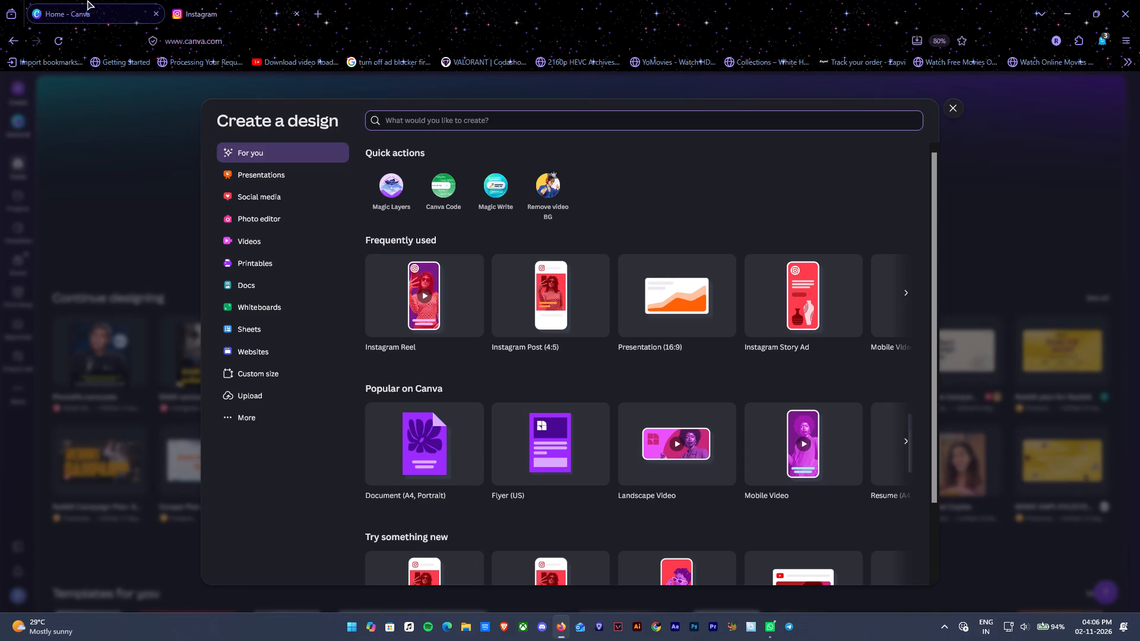
left_click(289, 192)
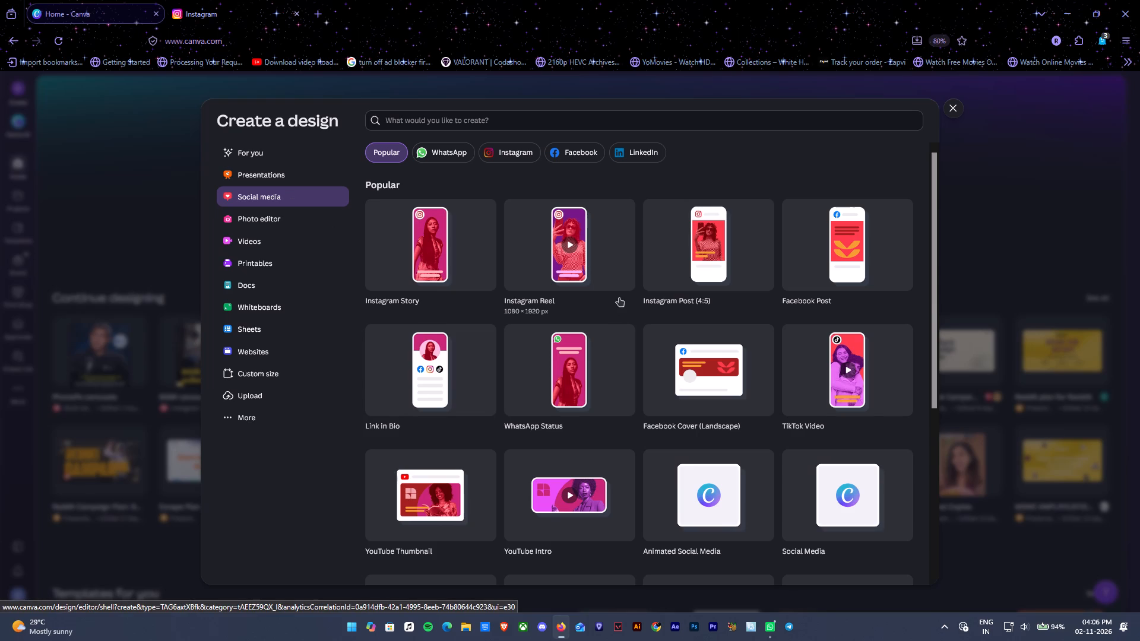
scroll(619, 297, "down", 4)
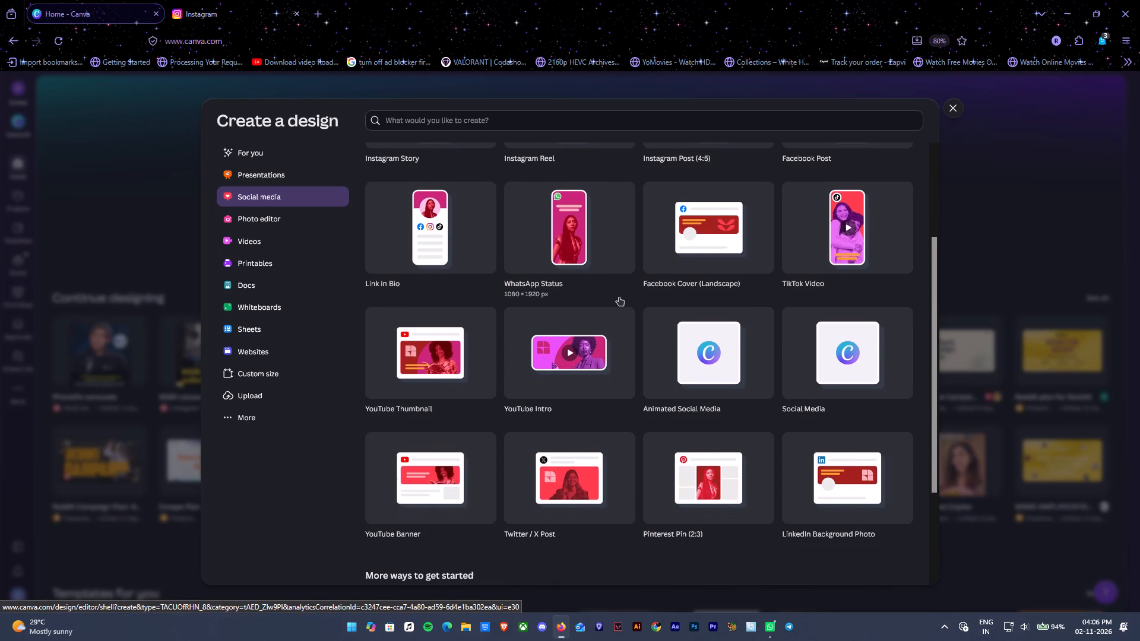
scroll(619, 297, "down", 1)
scroll(611, 384, "down", 2)
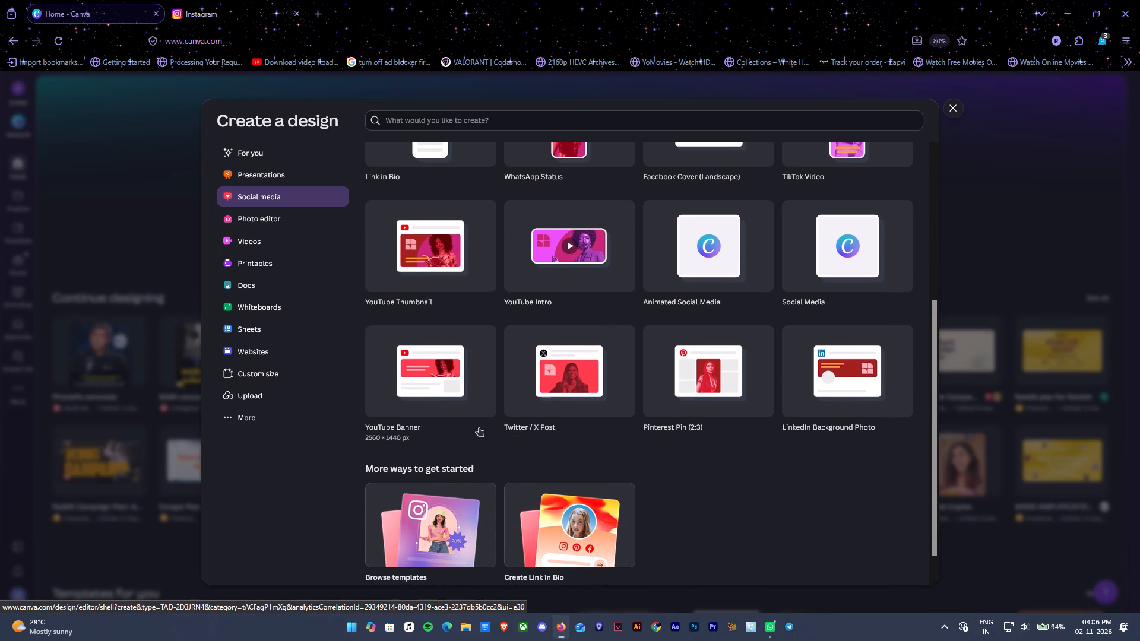
scroll(484, 420, "down", 2)
scroll(488, 411, "up", 10)
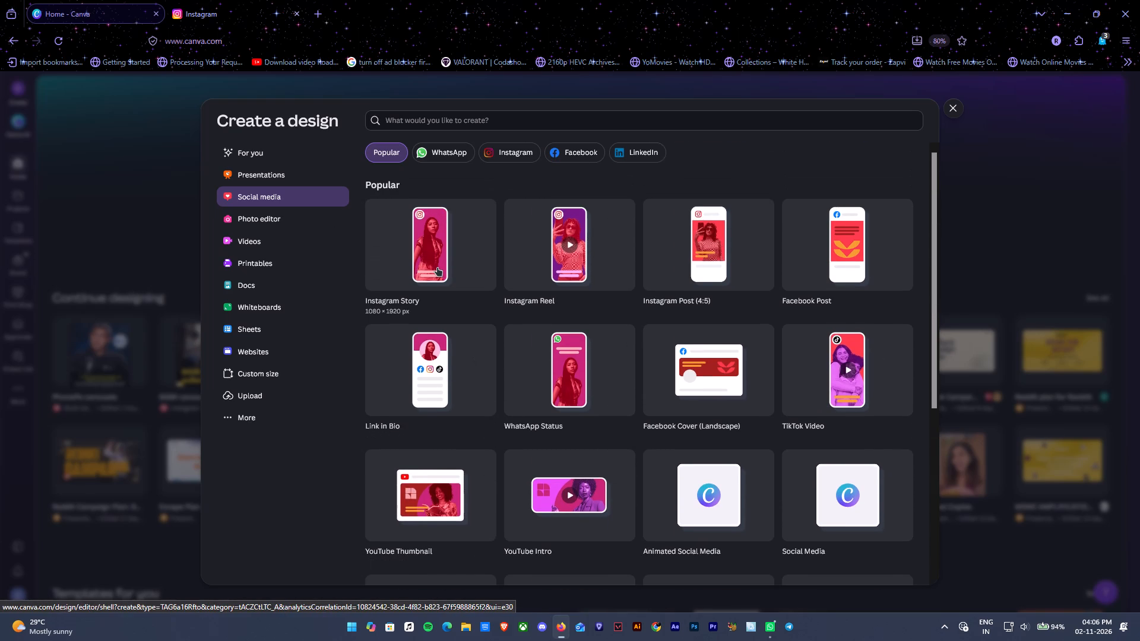
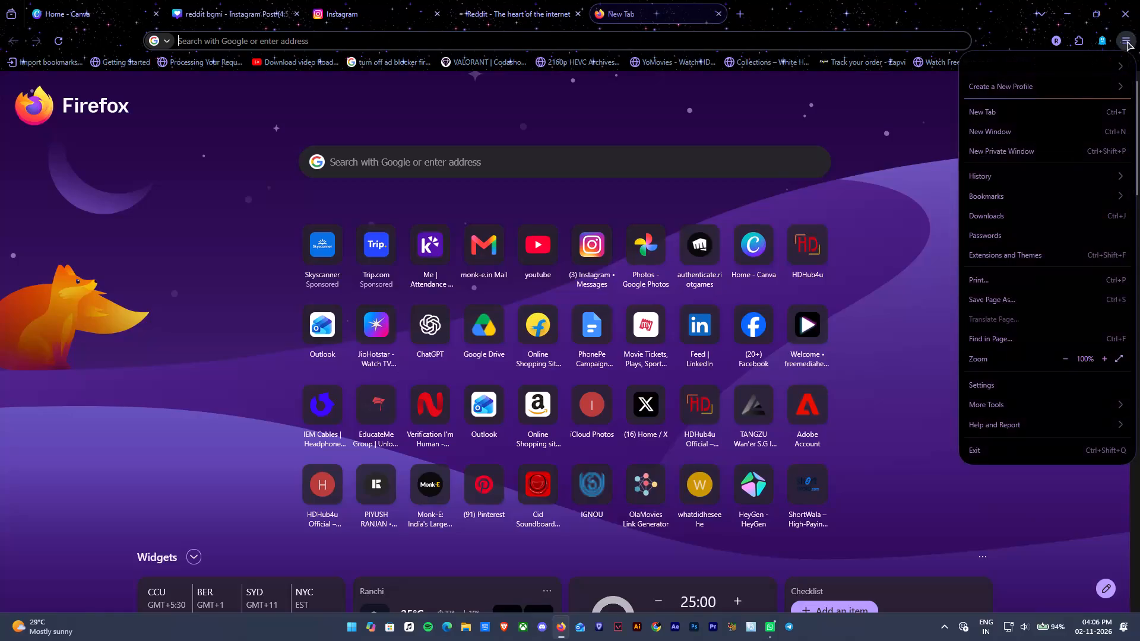
Open the Google Docs document BGMI DVC Copies in the new tab.
left_click(863, 122)
left_click(410, 40)
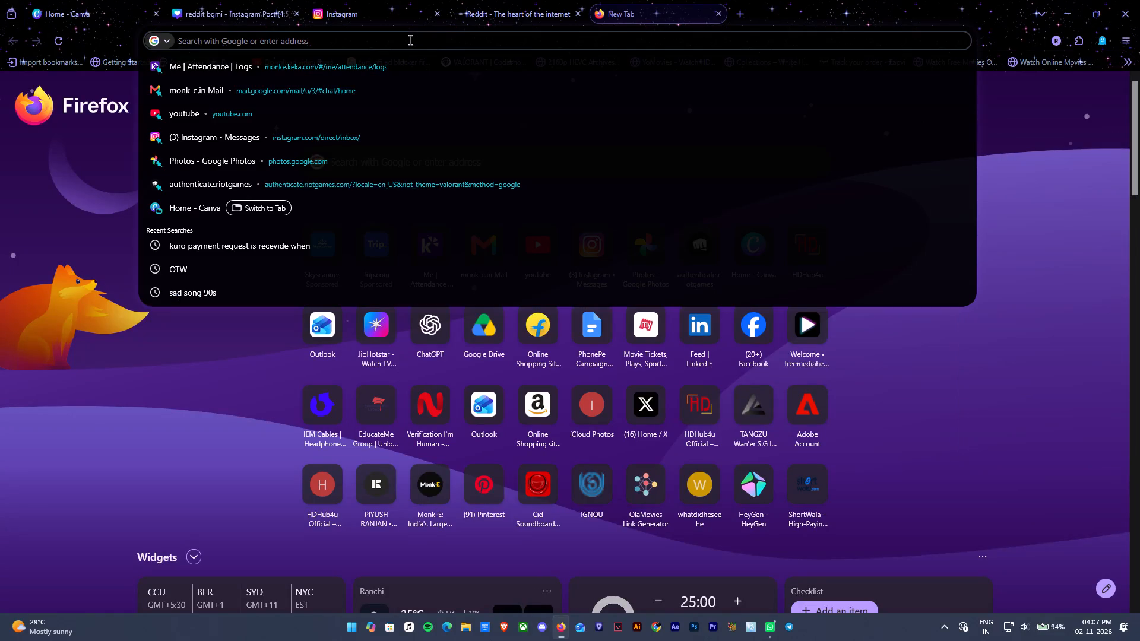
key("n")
key("BackSpace")
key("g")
key("BackSpace")
key("BackSpace")
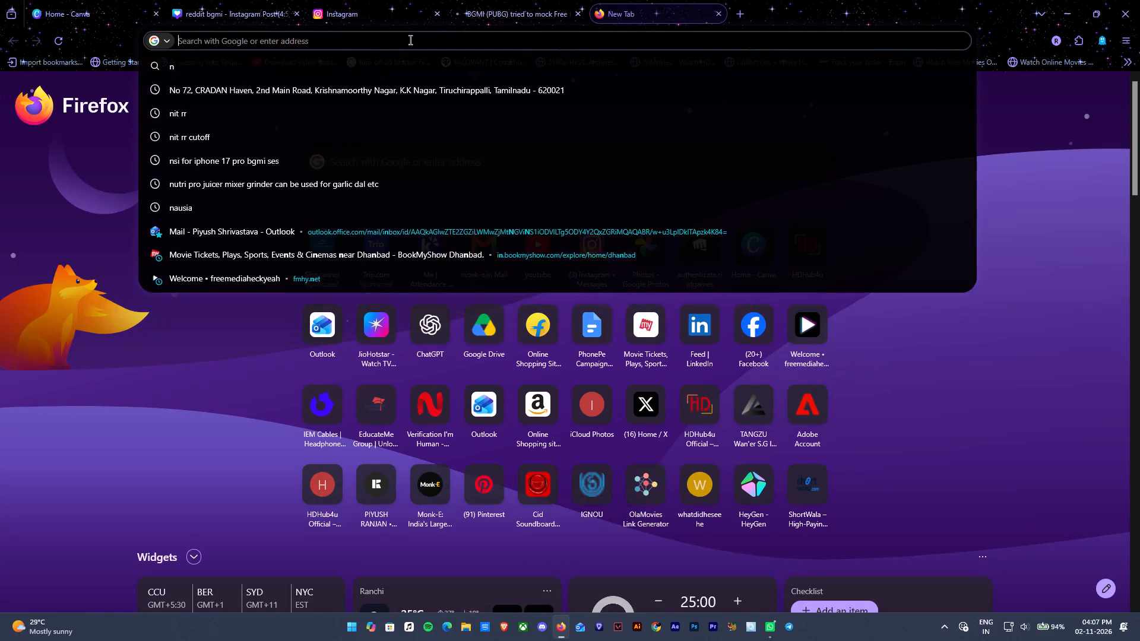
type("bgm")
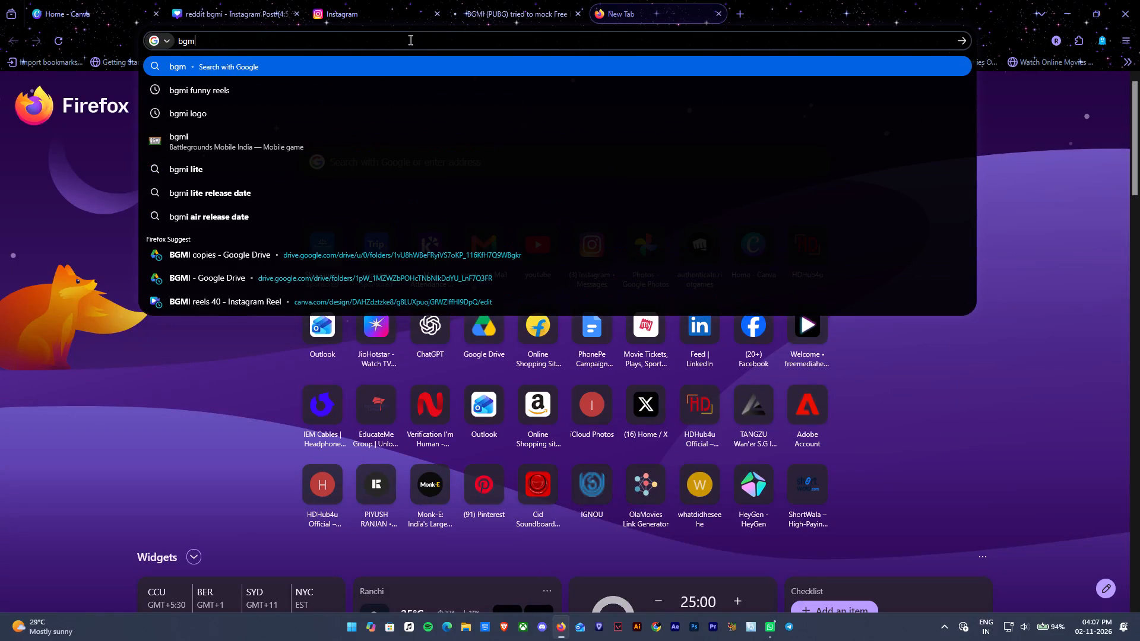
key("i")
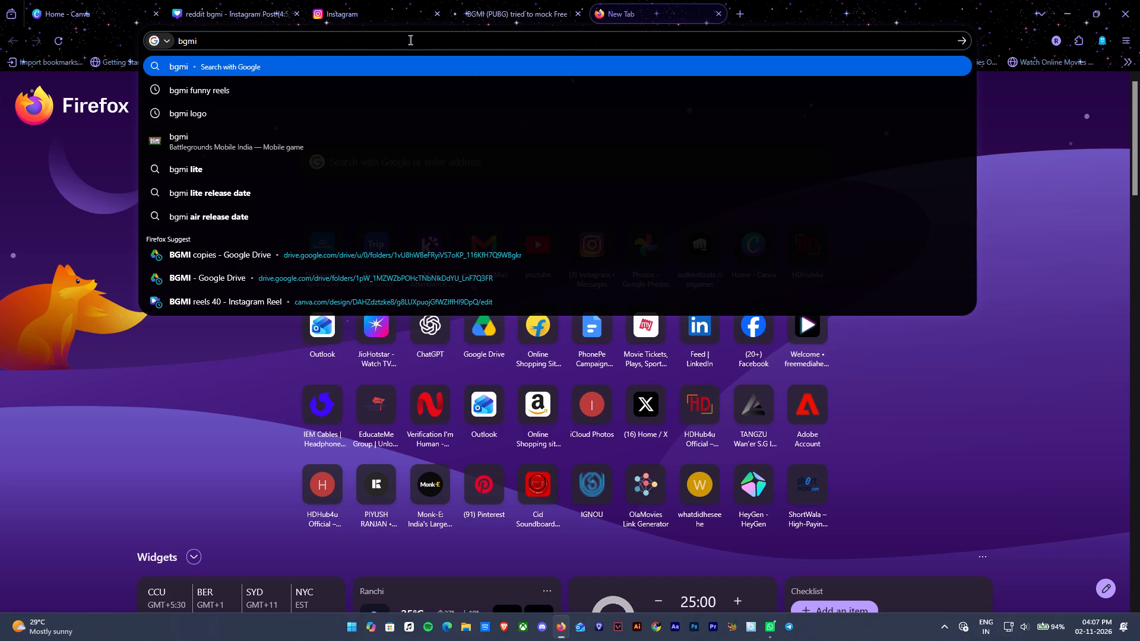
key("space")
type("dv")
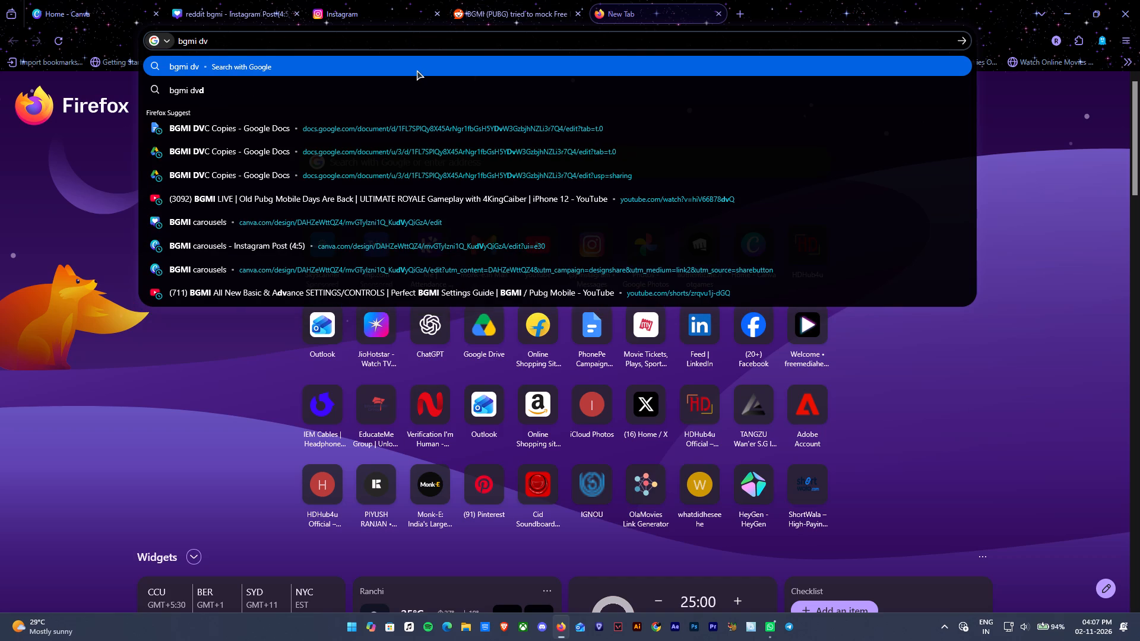
left_click(275, 129)
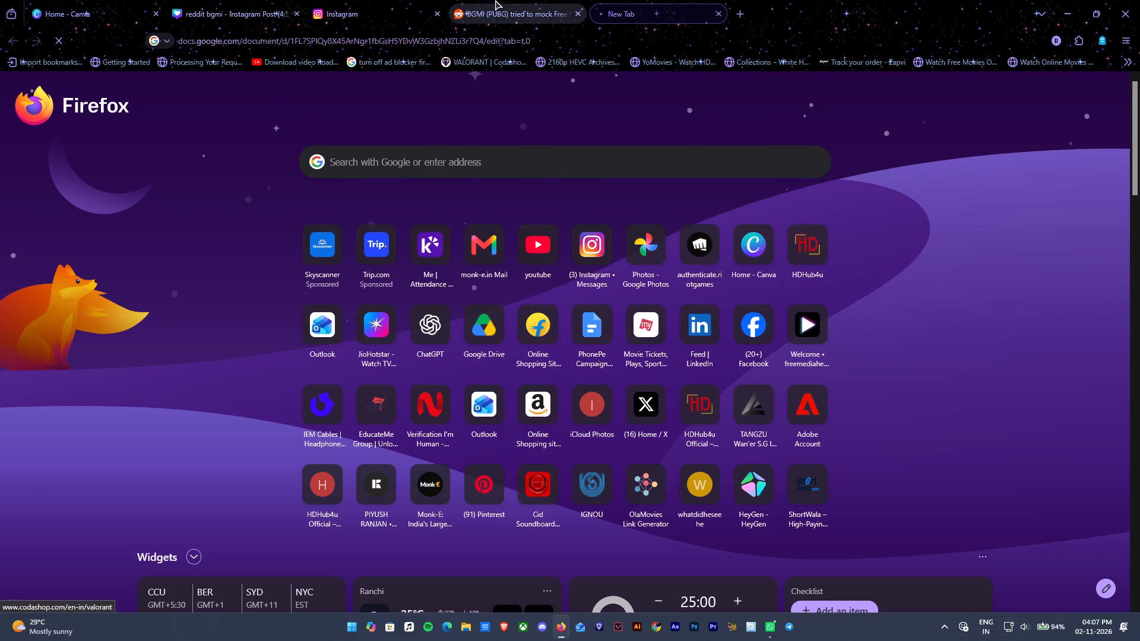
Switch to the Reddit post about BGMI mocking Free Fire India and look through its first two images.
left_click(495, 0)
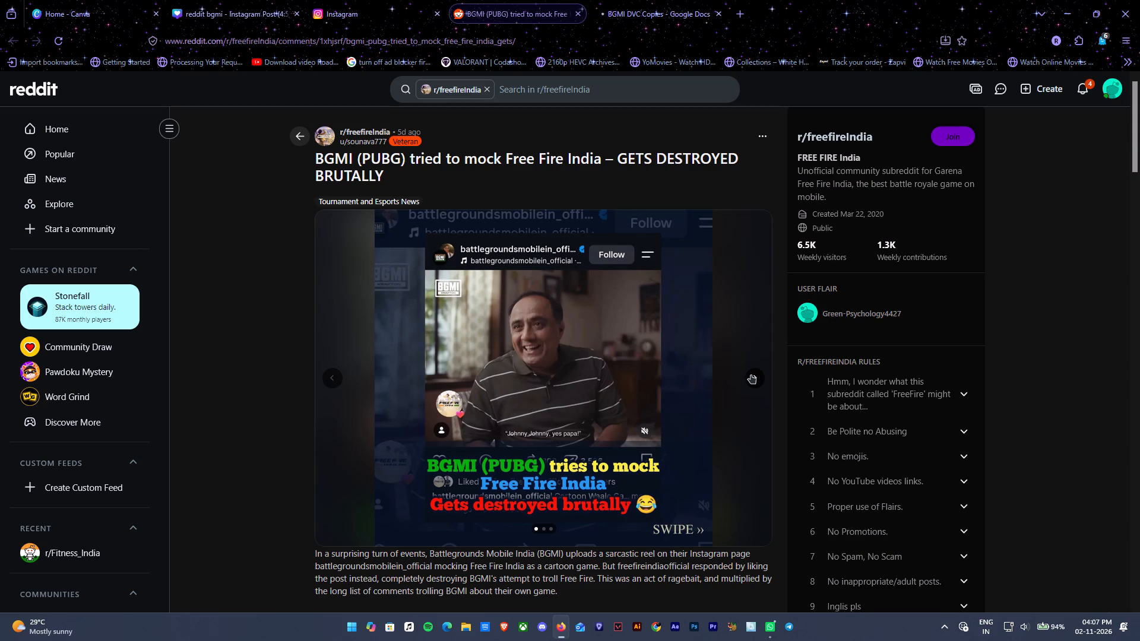
left_click(750, 375)
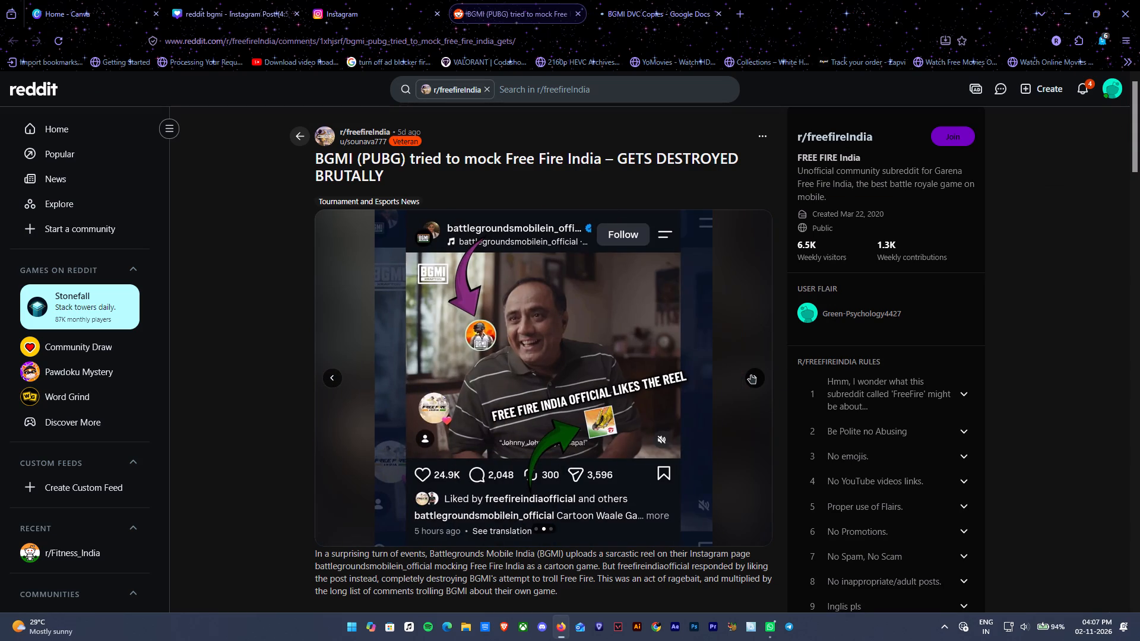
left_click(338, 377)
Switch to BGMI's Instagram video, examine the list of accounts that liked it, and close the video to return to the profile.
left_click(310, 0)
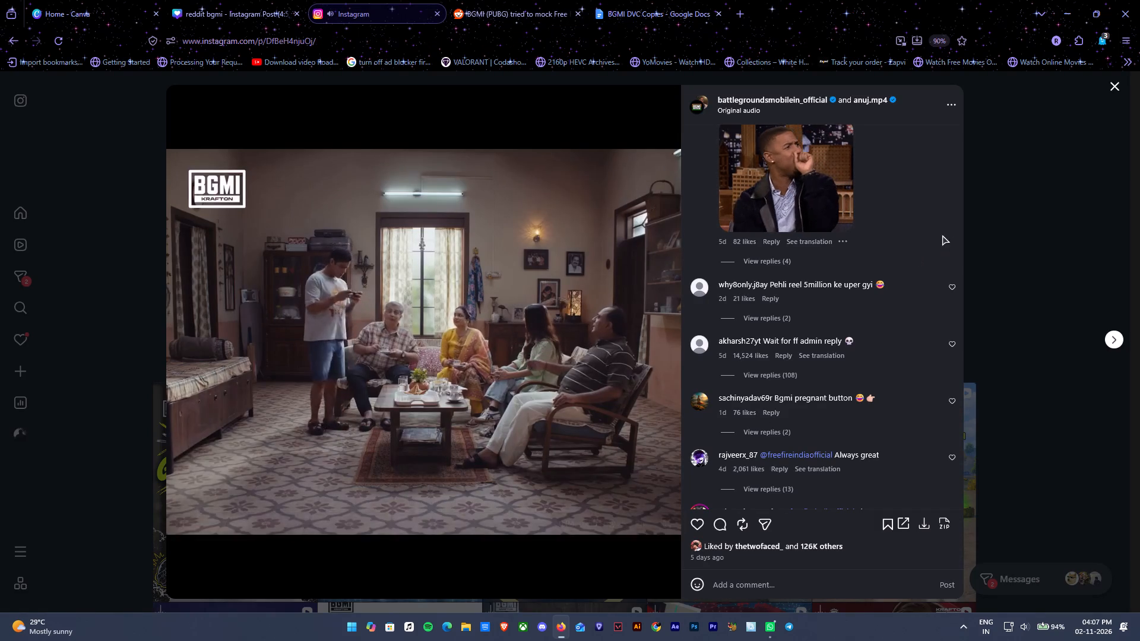
left_click(806, 545)
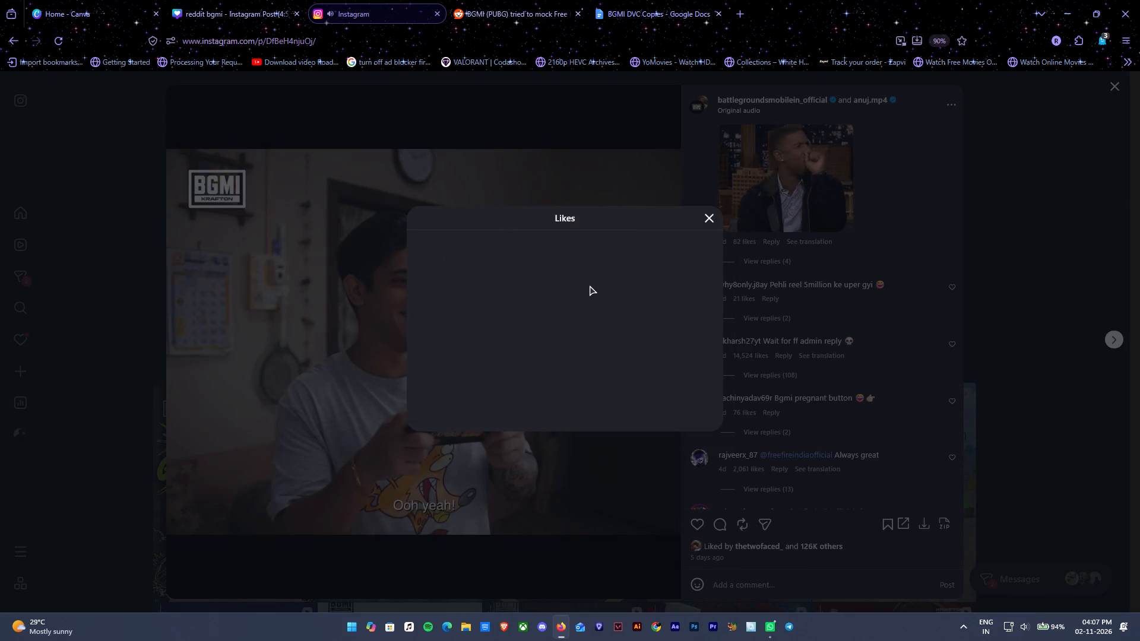
scroll(584, 285, "down", 1)
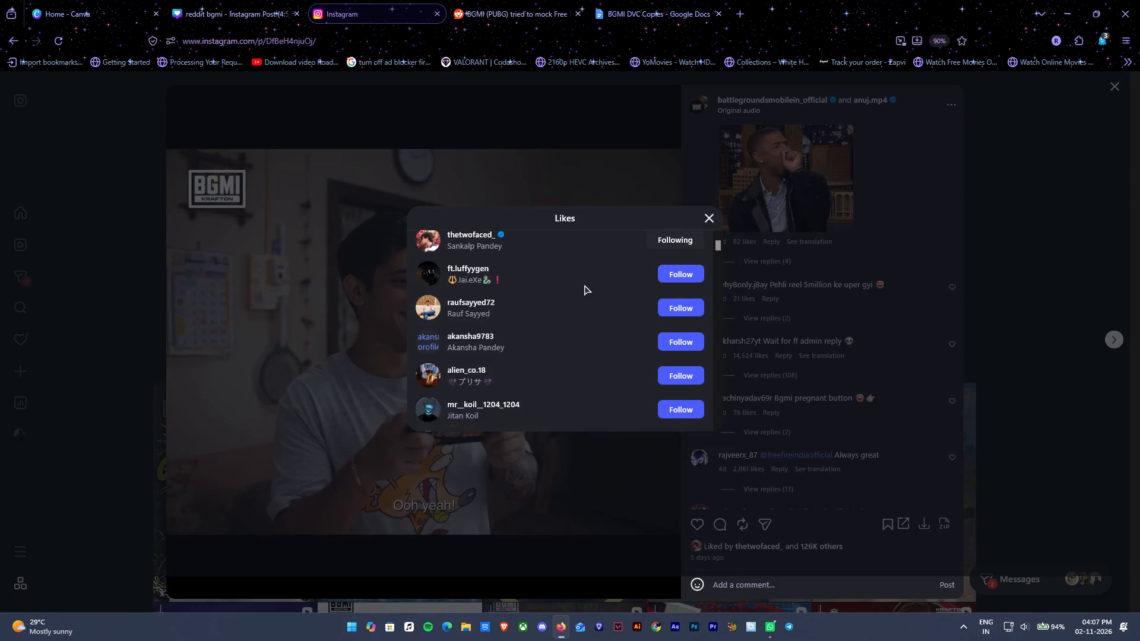
left_click(710, 221)
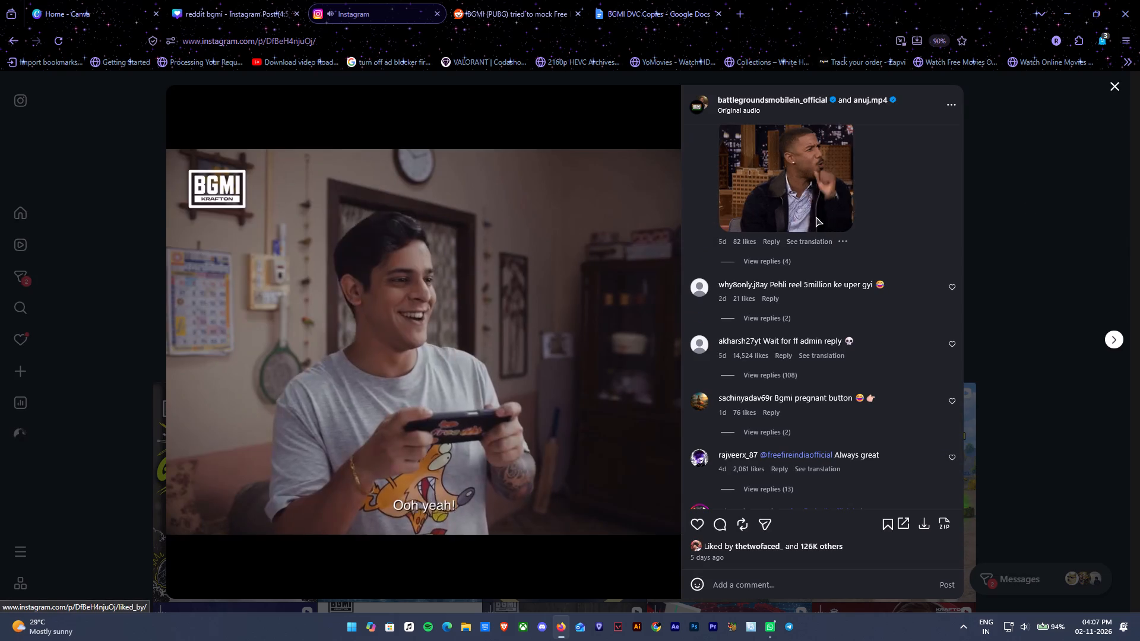
left_click(1027, 199)
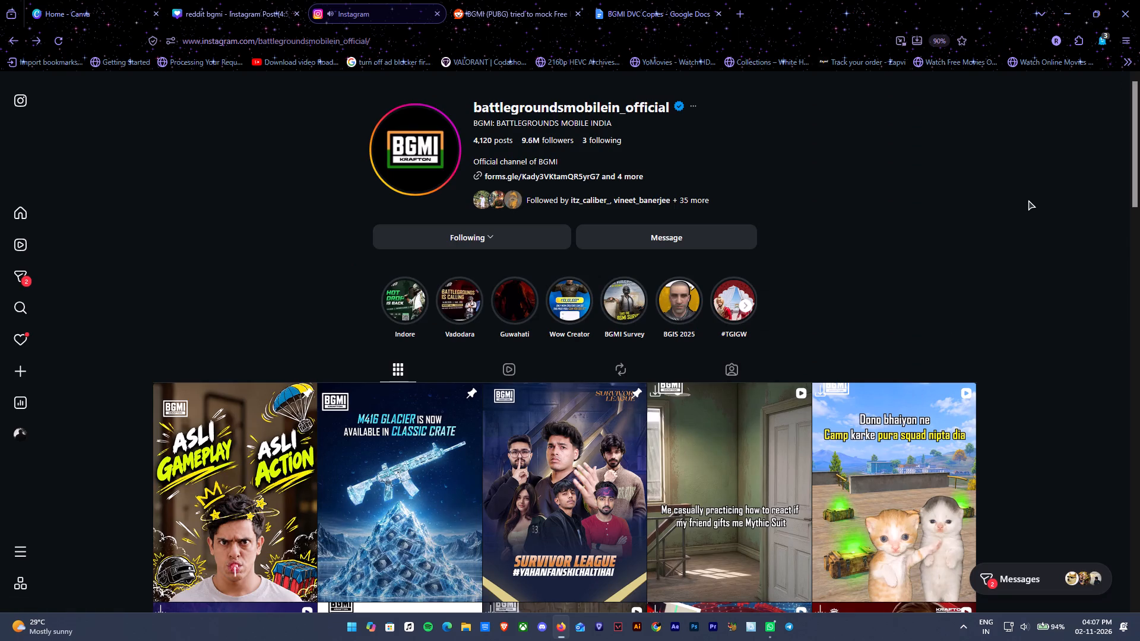
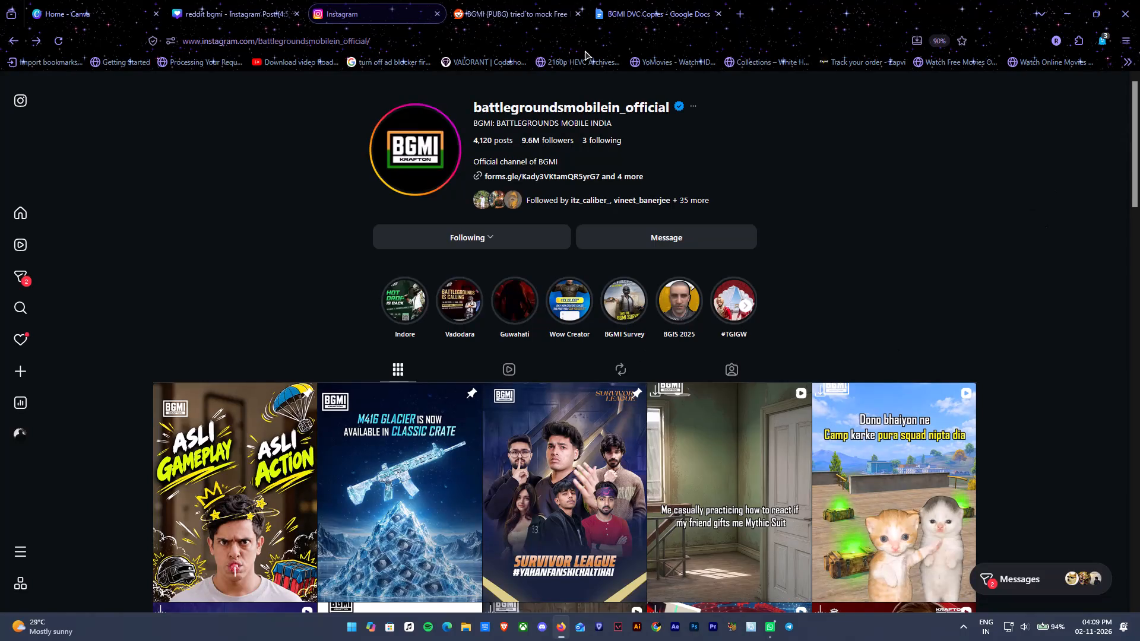
Check the BGMI DVC Copies document briefly and return to the blank "reddit bgmi" design in Canva.
left_click(682, 4)
left_click(246, 0)
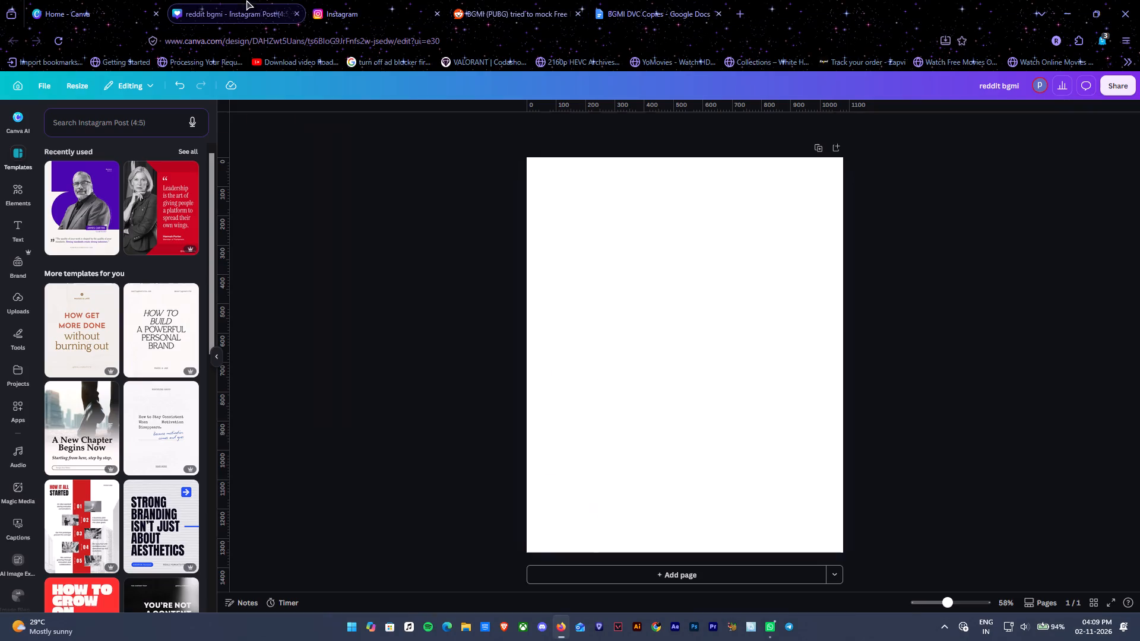
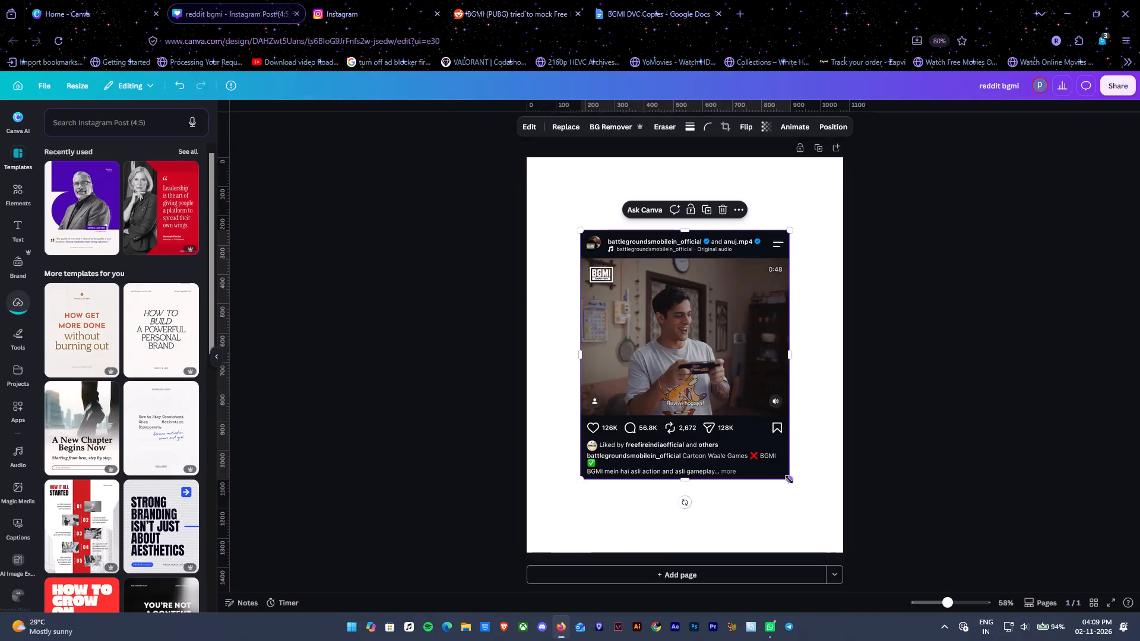
Enlarge the BGMI Instagram post screenshot to about the full page width and align it near the top of the page.
left_click_drag(789, 480, 920, 587)
left_click_drag(783, 468, 730, 389)
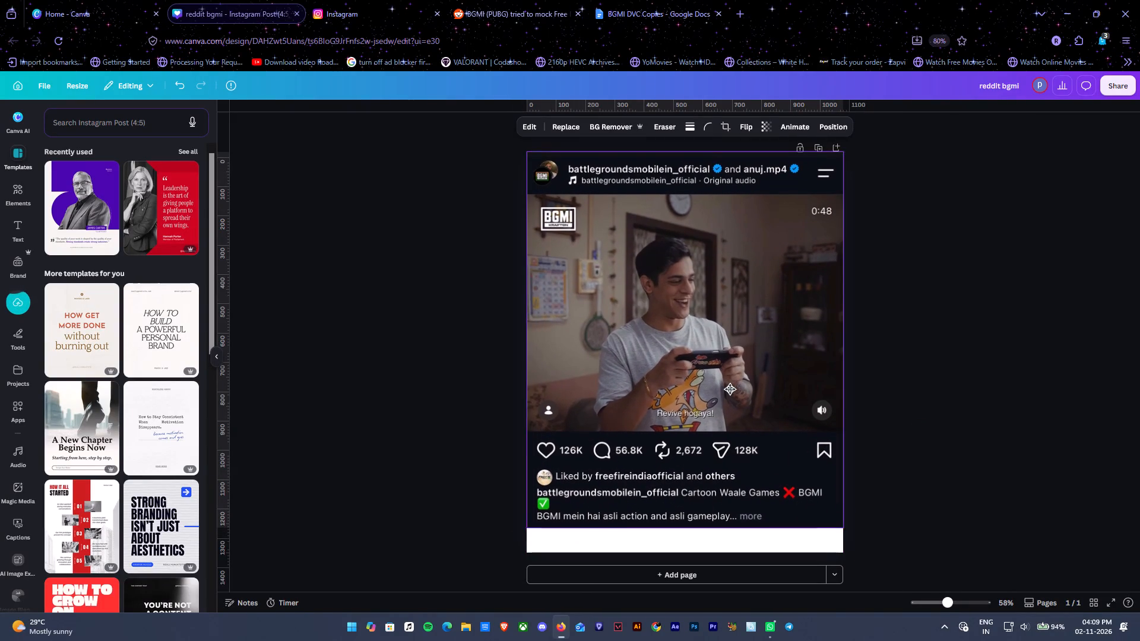
left_click_drag(730, 389, 728, 391)
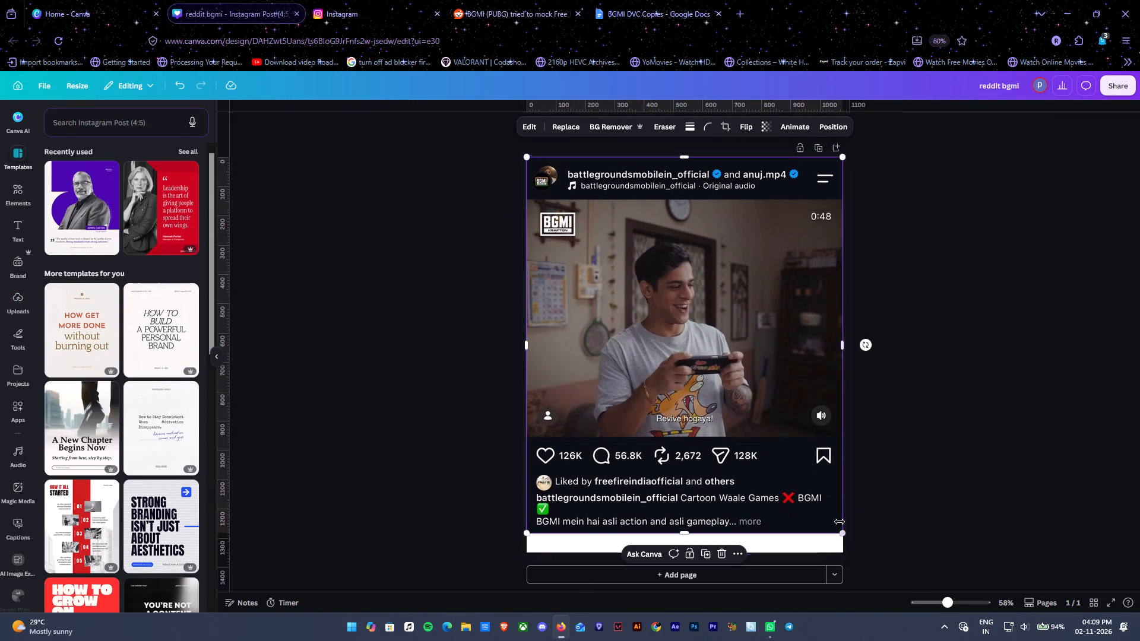
left_click_drag(841, 535, 813, 488)
left_click(754, 435)
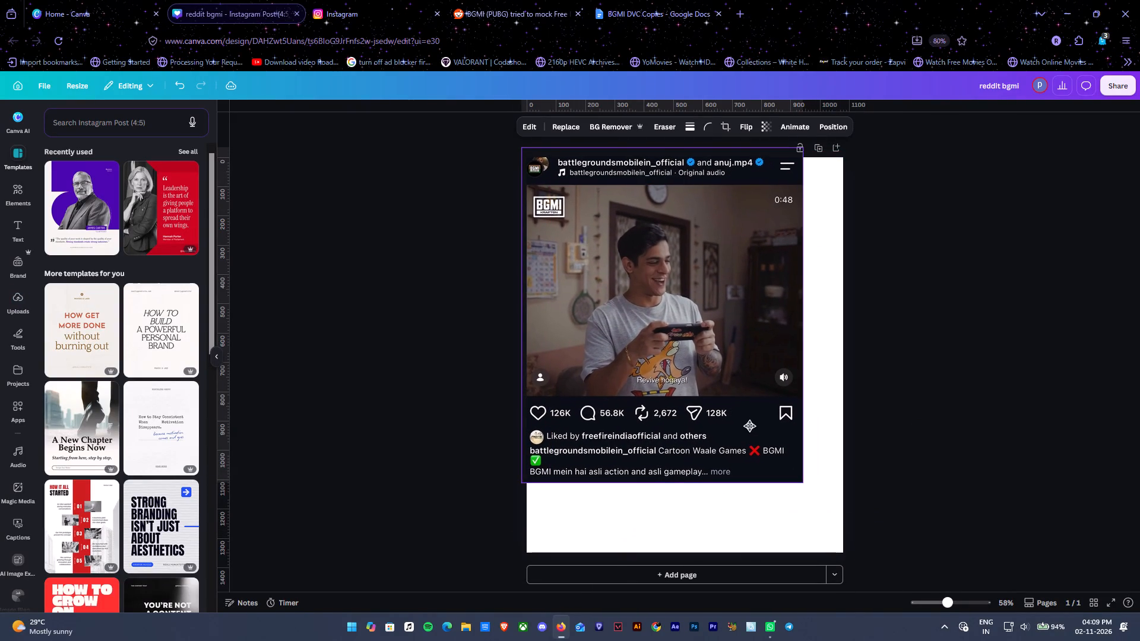
left_click_drag(807, 485, 866, 512)
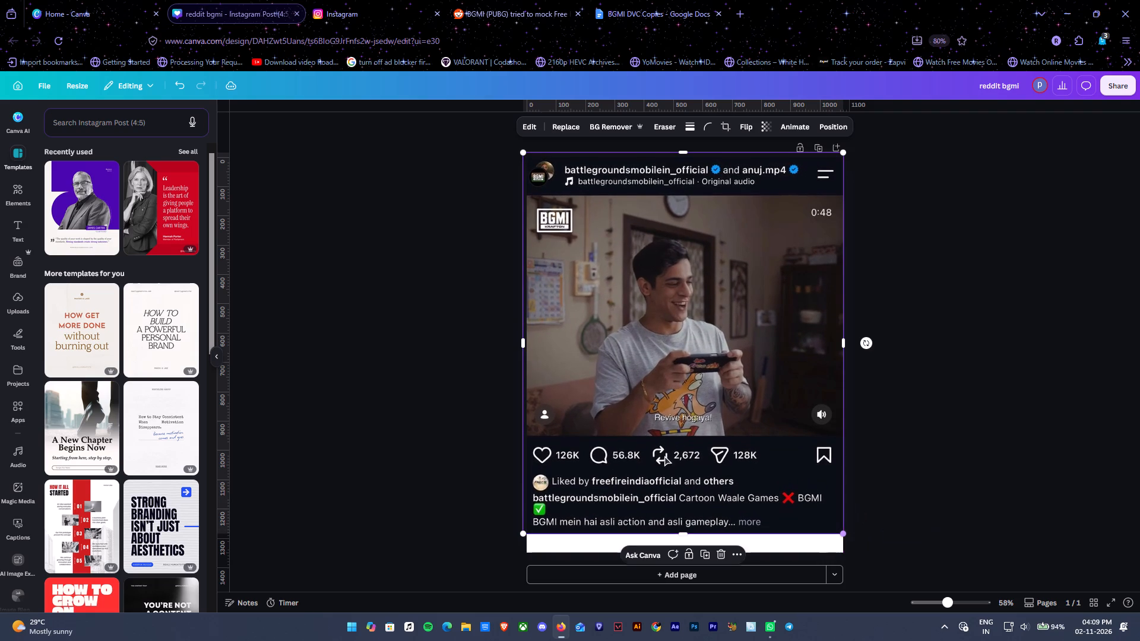
Add the recently used black gradient, flip it vertically, and enlarge it to fade out the bottom of the page.
left_click(15, 196)
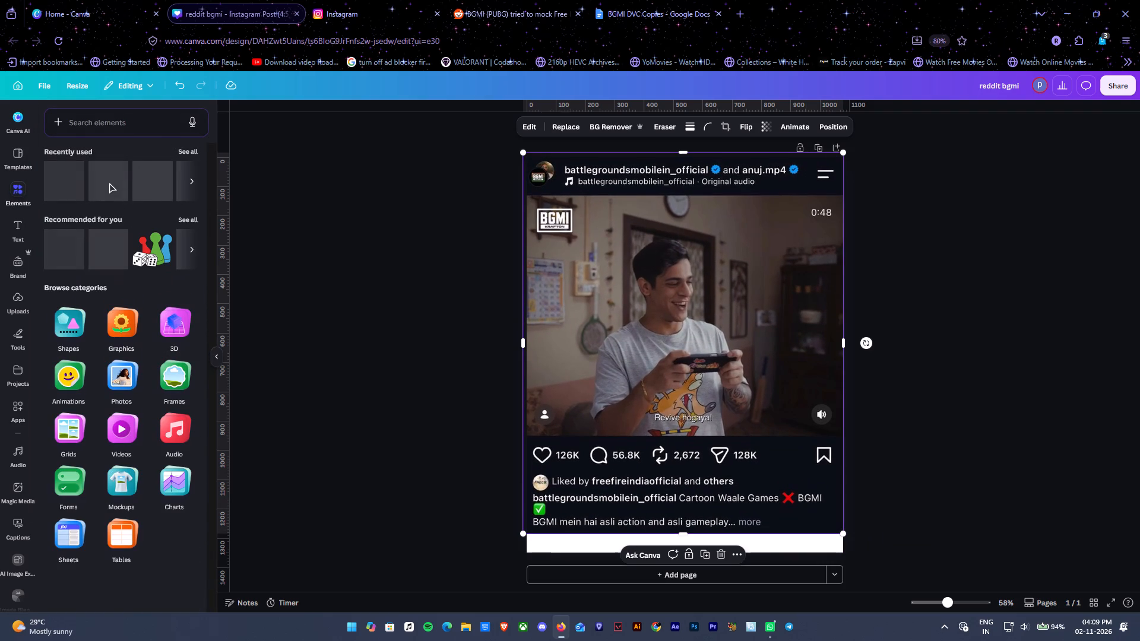
left_click(186, 151)
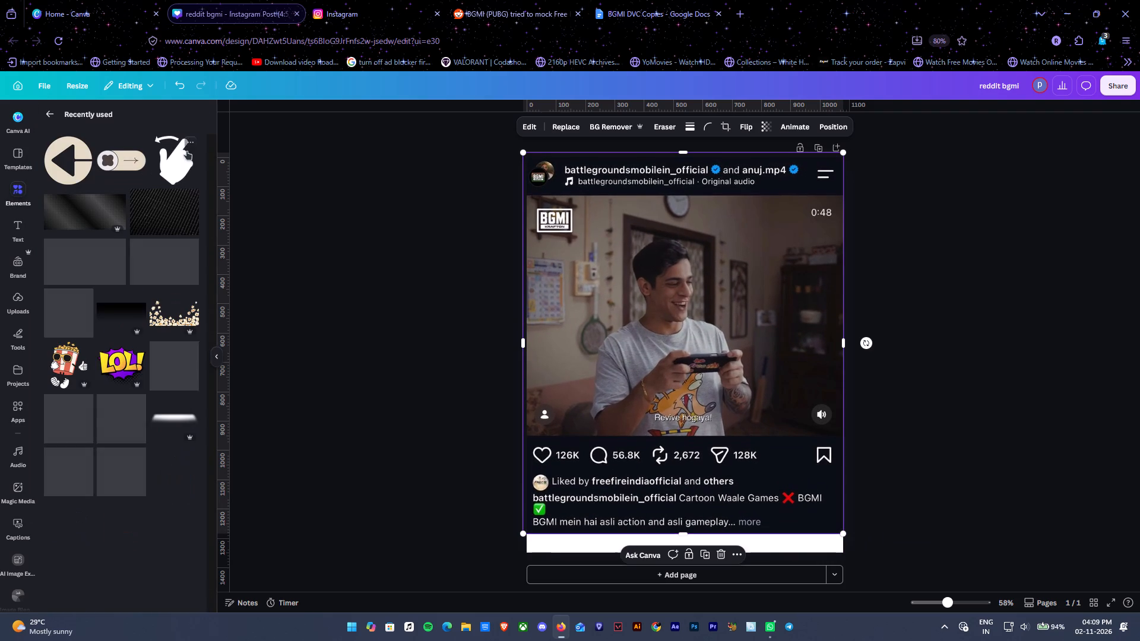
left_click_drag(128, 318, 176, 313)
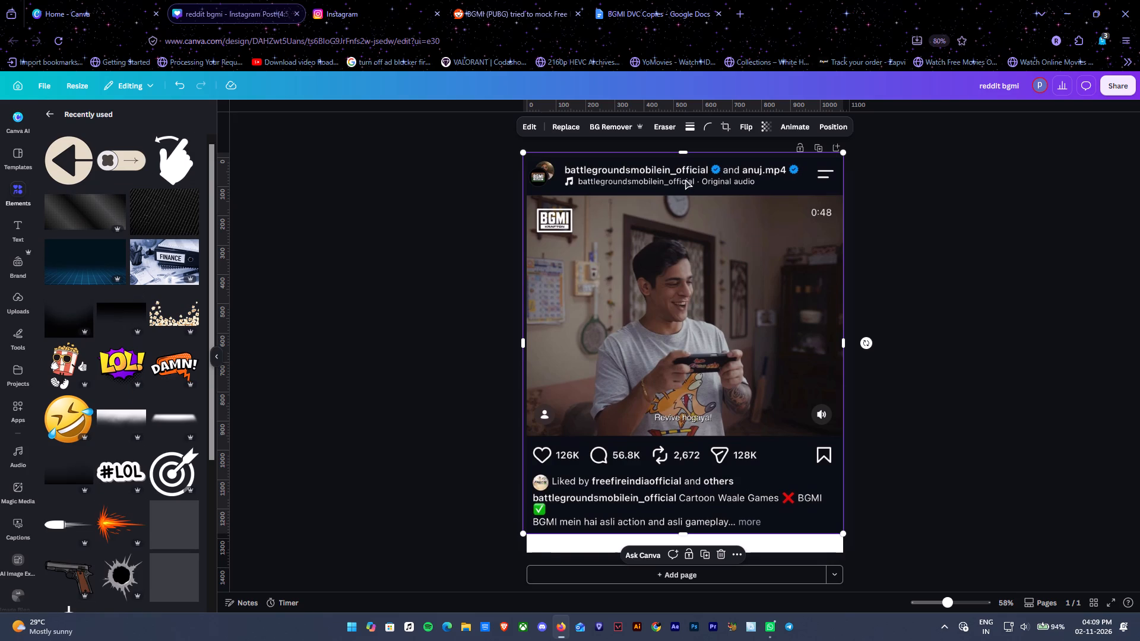
left_click(115, 318)
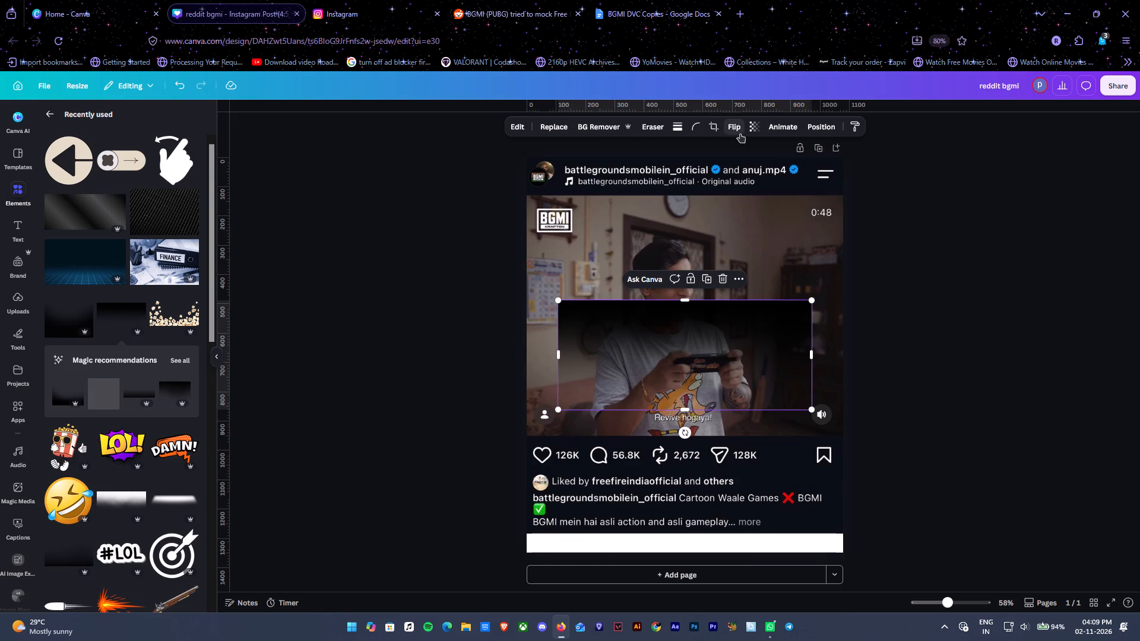
left_click(740, 134)
left_click(729, 175)
left_click_drag(811, 409, 928, 474)
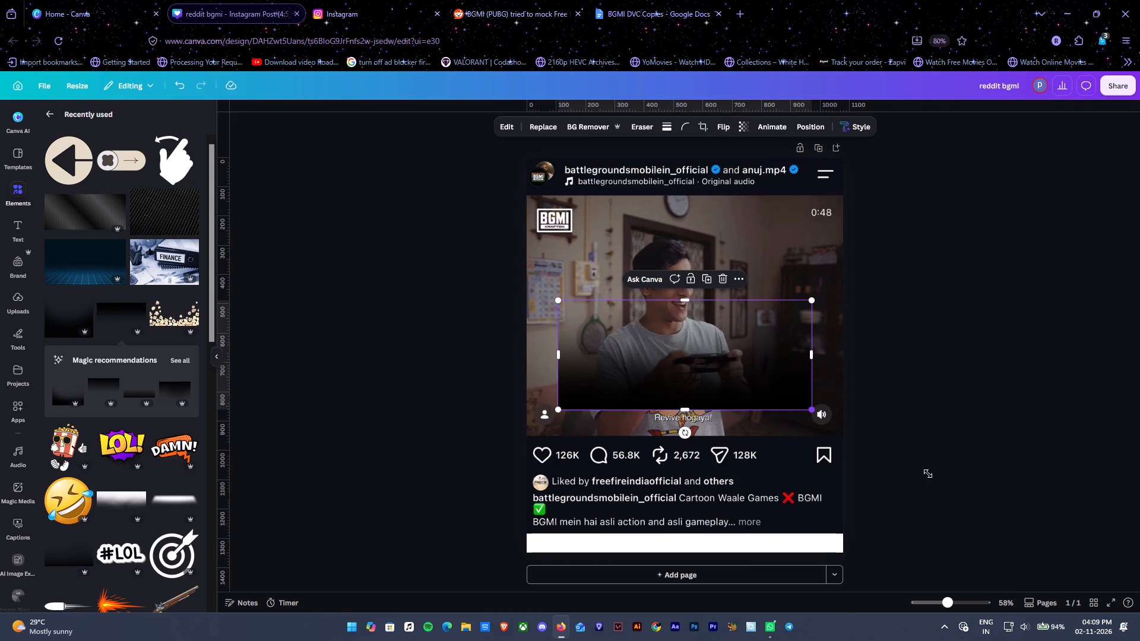
left_click_drag(928, 474, 930, 472)
left_click_drag(845, 375, 786, 467)
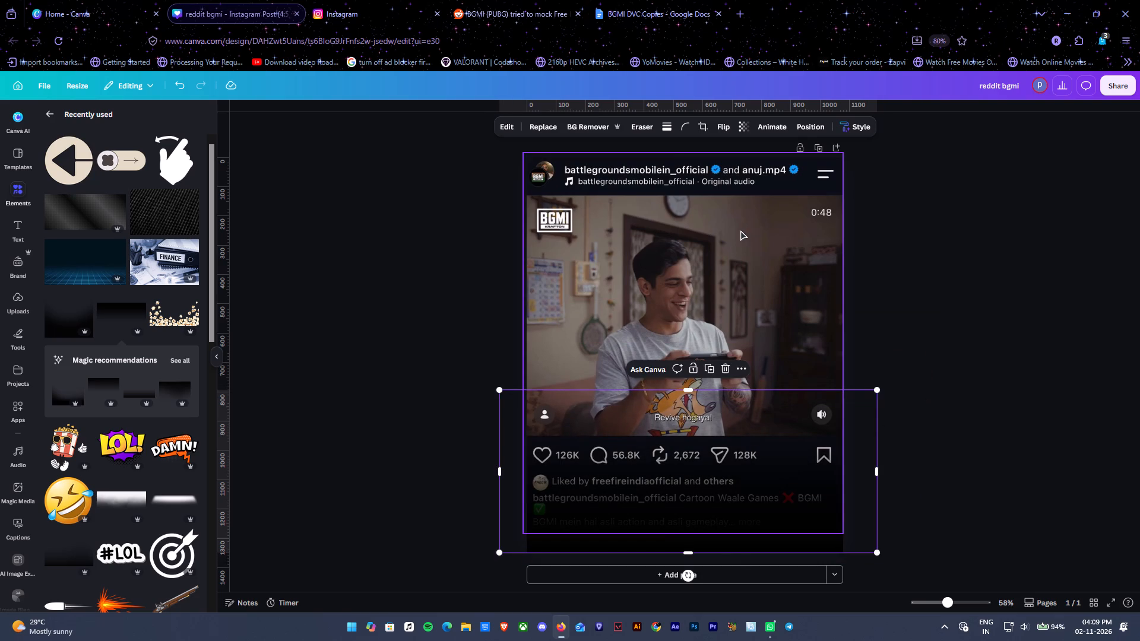
Select the background layer and change the page background colour to black.
left_click(740, 230)
key("alt+1")
left_click(110, 262)
left_click(692, 125)
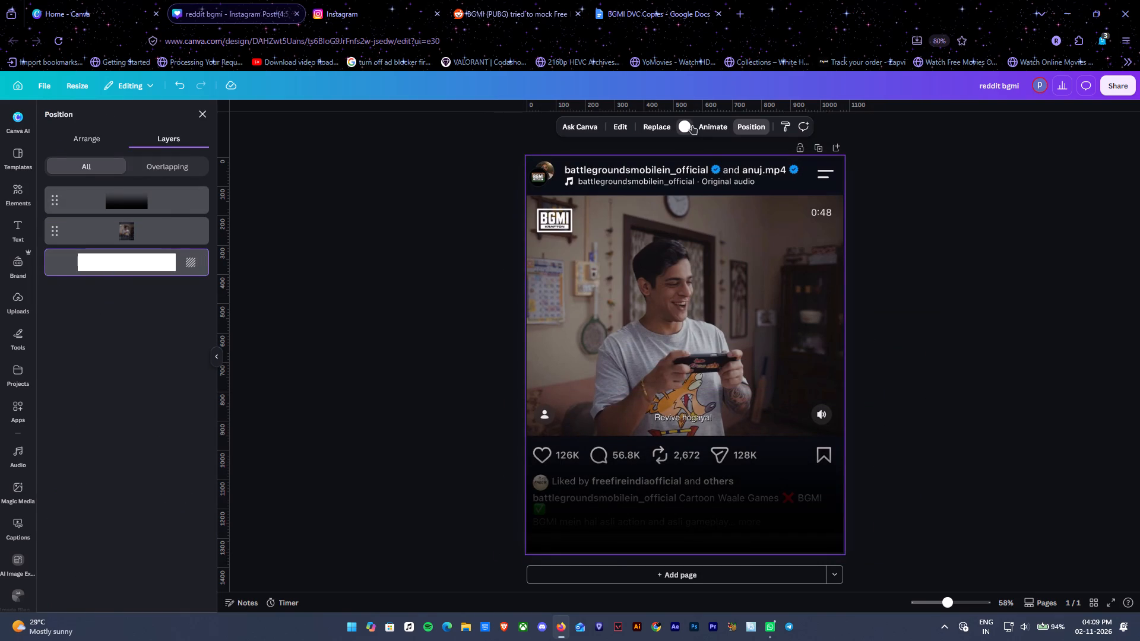
left_click(81, 373)
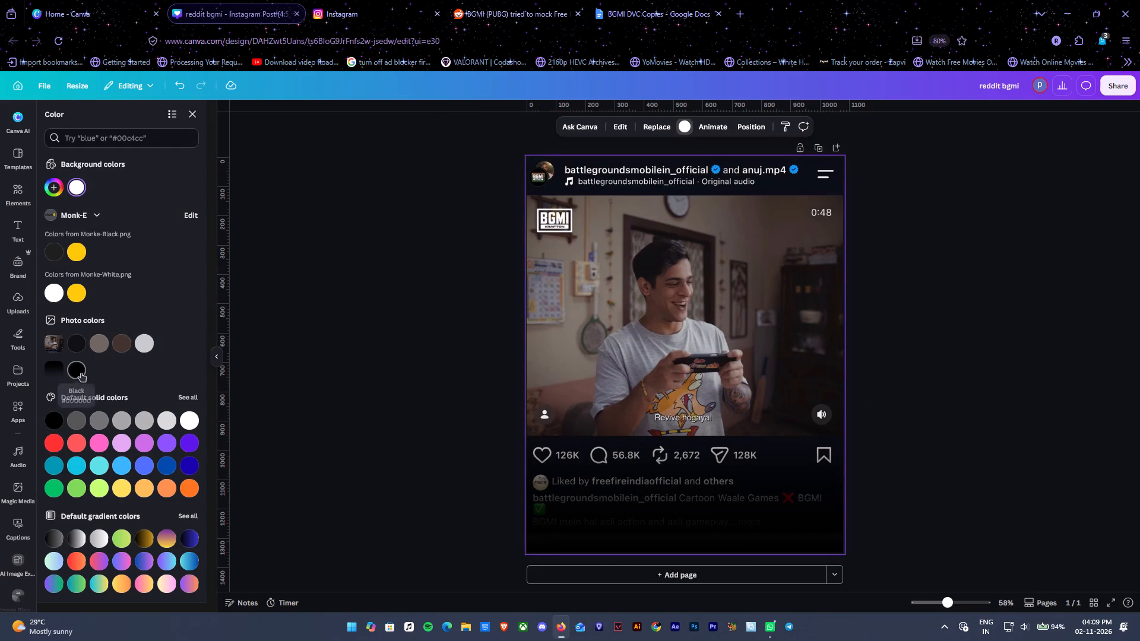
double_click(968, 369)
Shrink the Instagram screenshot and centre it on the page, leaving black margins all around.
left_click(684, 262)
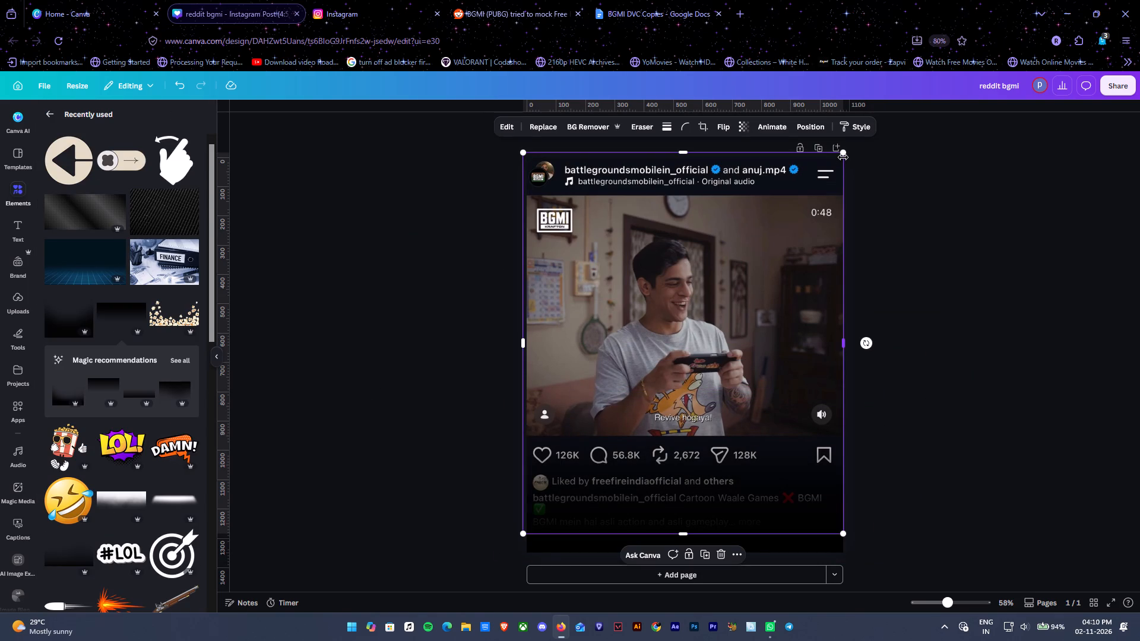
left_click_drag(844, 155, 813, 199)
left_click_drag(771, 260, 789, 251)
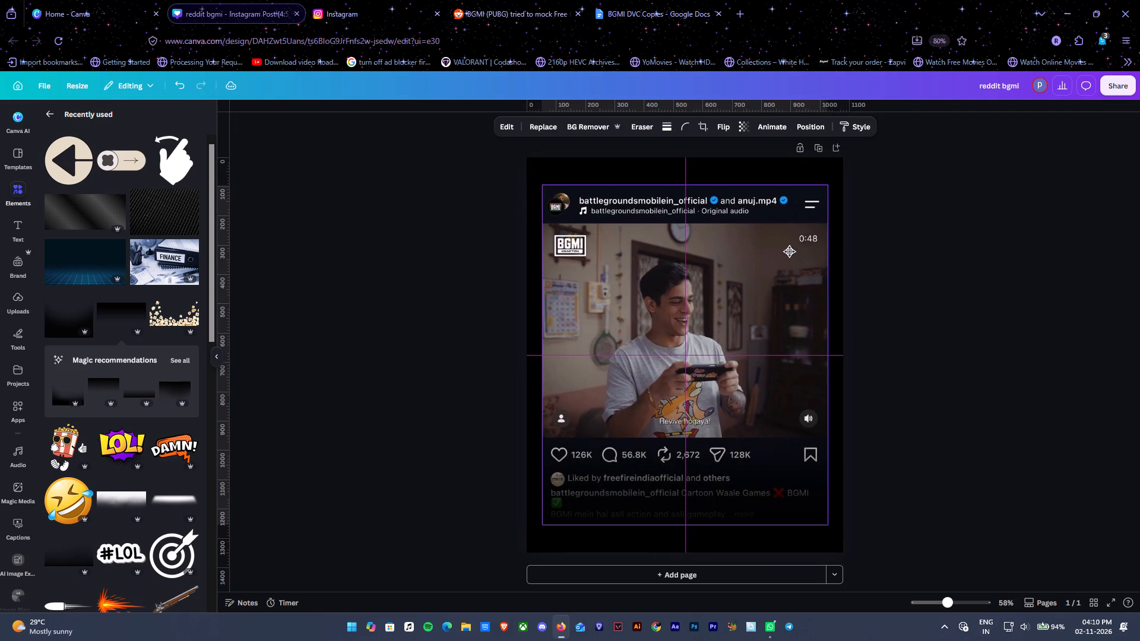
left_click_drag(789, 251, 788, 249)
left_click(1003, 234)
Round the Instagram screenshot's corners to 62 and nudge it slightly upward on the page.
left_click(813, 307)
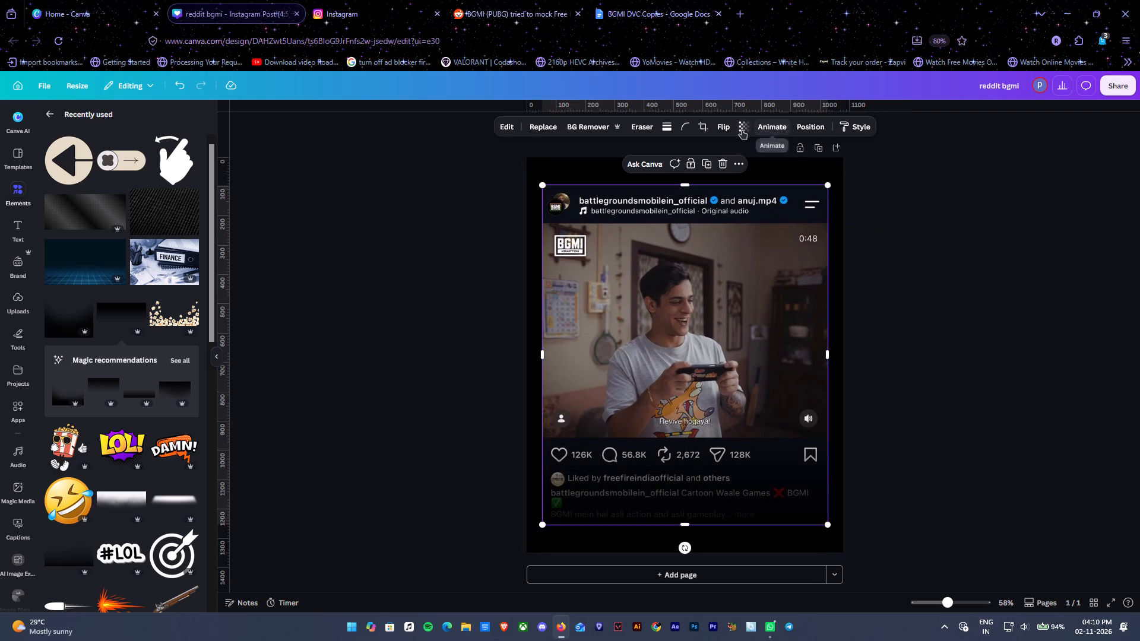
left_click(689, 125)
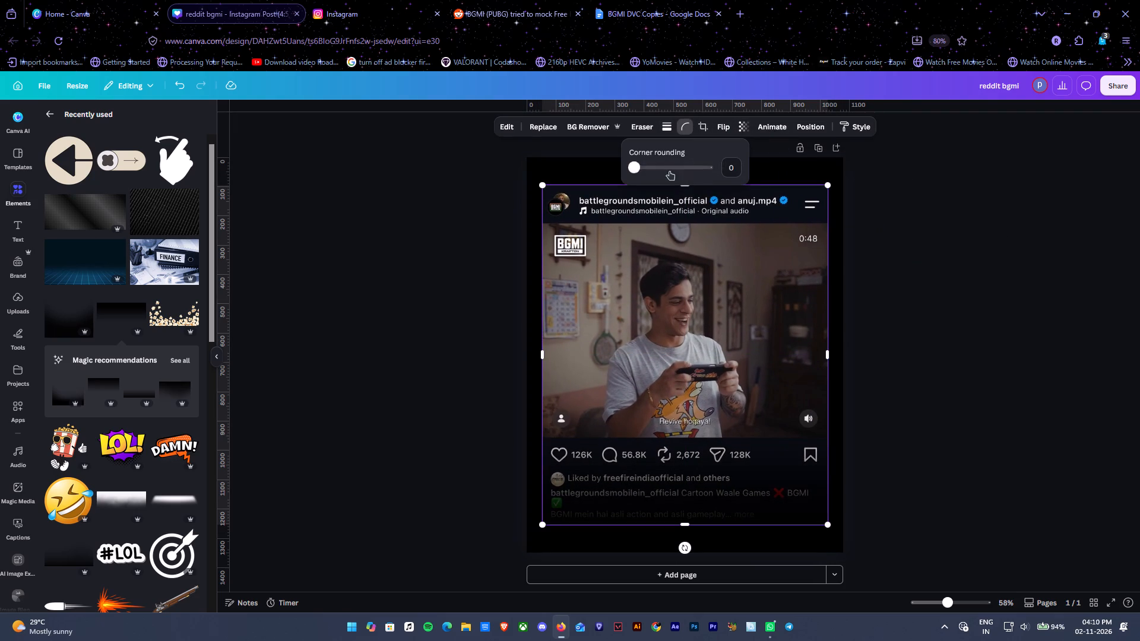
left_click_drag(669, 170, 680, 164)
left_click(770, 249)
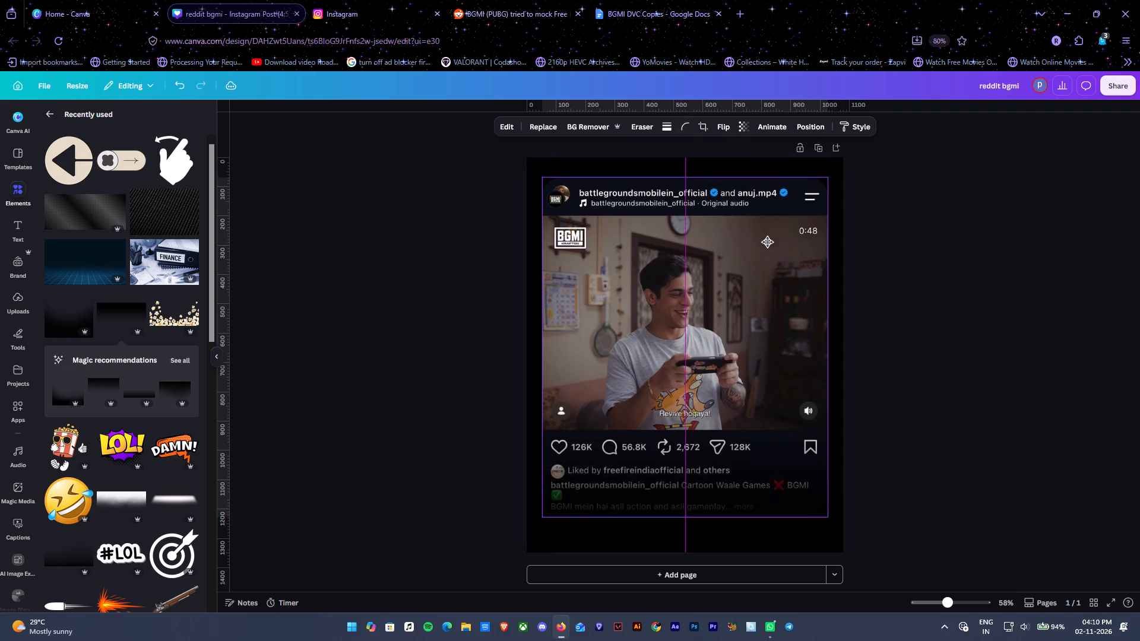
Give the screenshot a solid border of weight 4 in the Monk-E brand yellow and readjust its corner rounding.
left_click(669, 123)
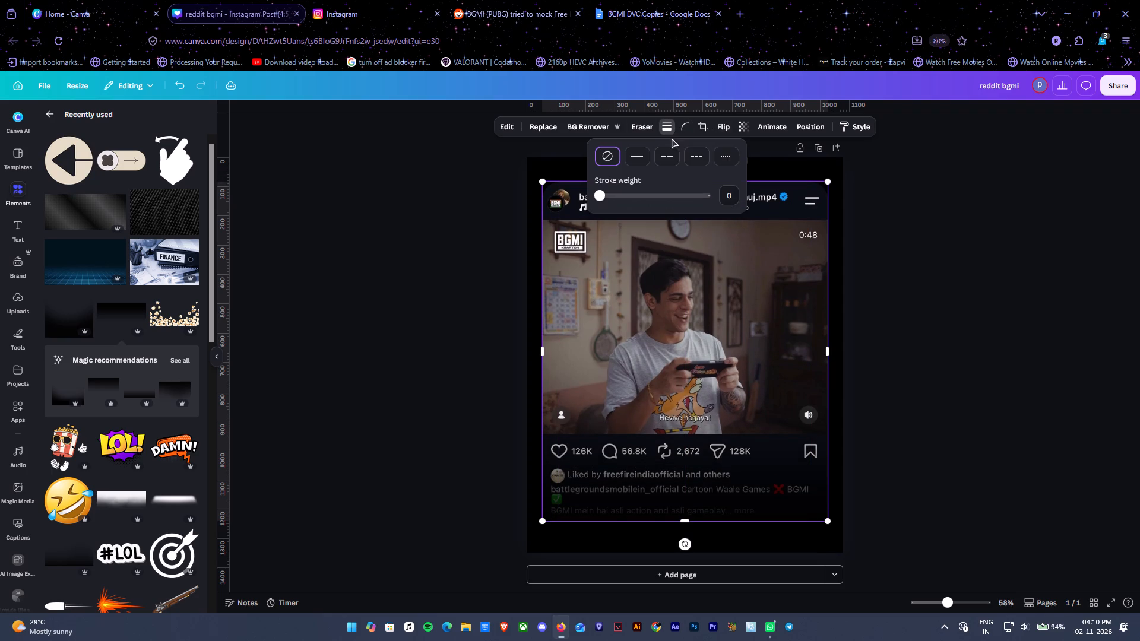
left_click(643, 156)
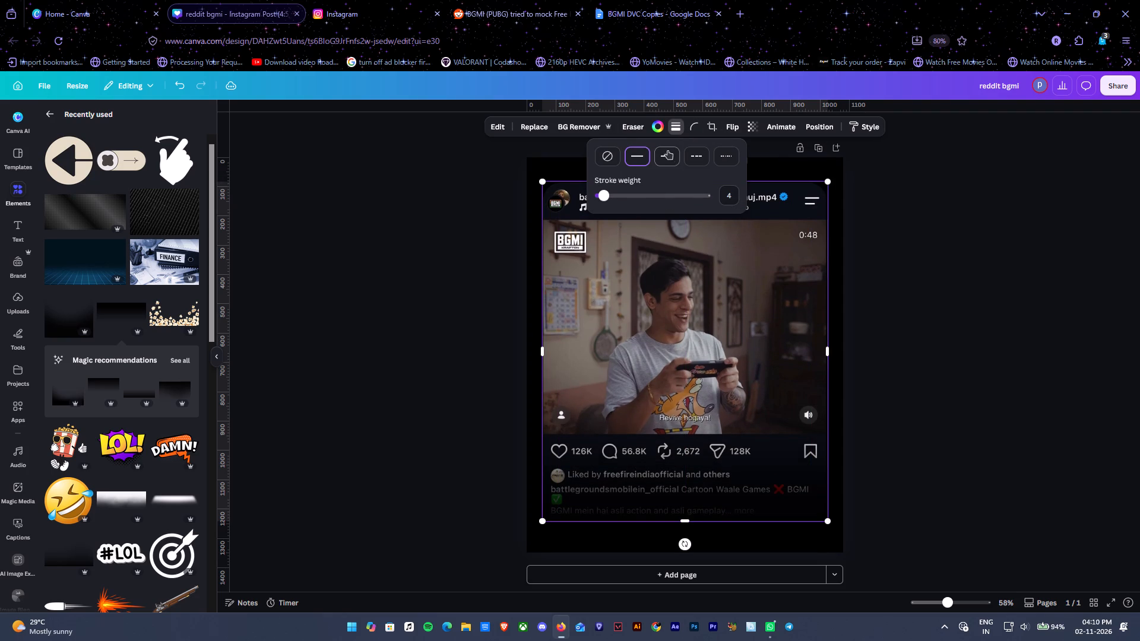
left_click(664, 123)
left_click(656, 128)
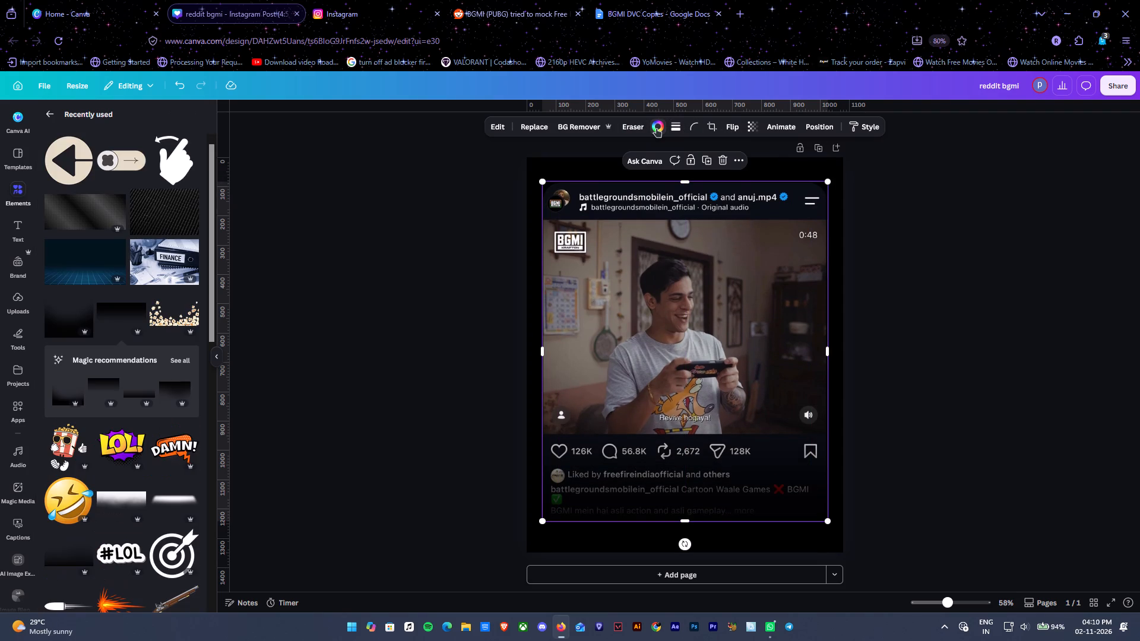
left_click(656, 128)
left_click(74, 249)
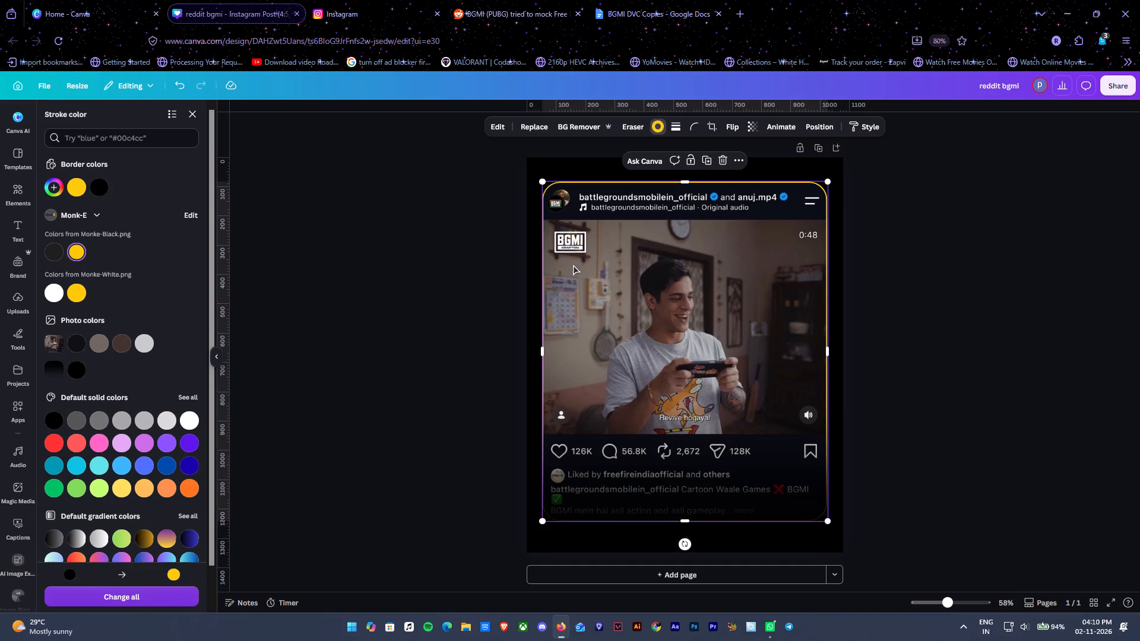
left_click(677, 125)
left_click(691, 125)
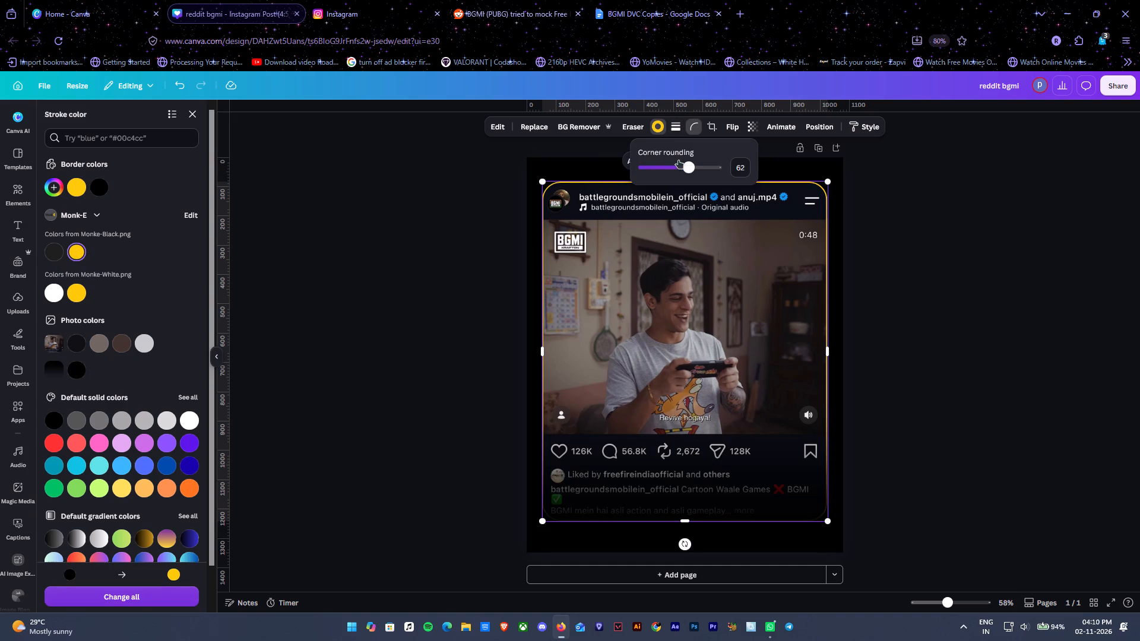
left_click(691, 163)
double_click(990, 195)
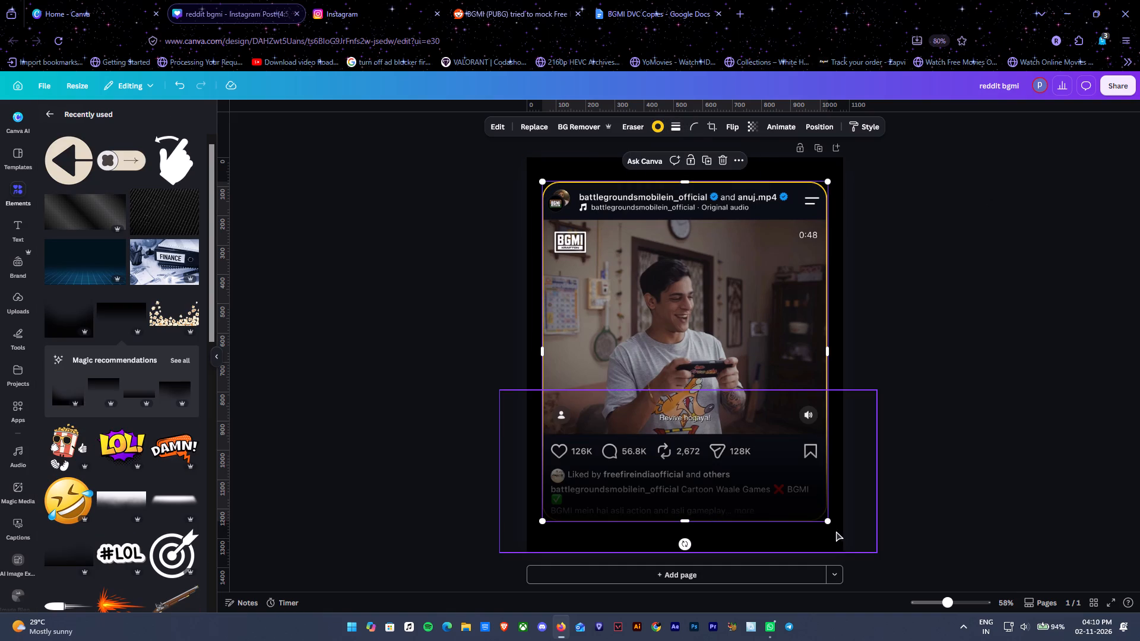
Shrink the bordered screenshot a little more and recentre it horizontally, leaving extra black space below it.
left_click_drag(825, 523, 825, 502)
left_click(765, 378)
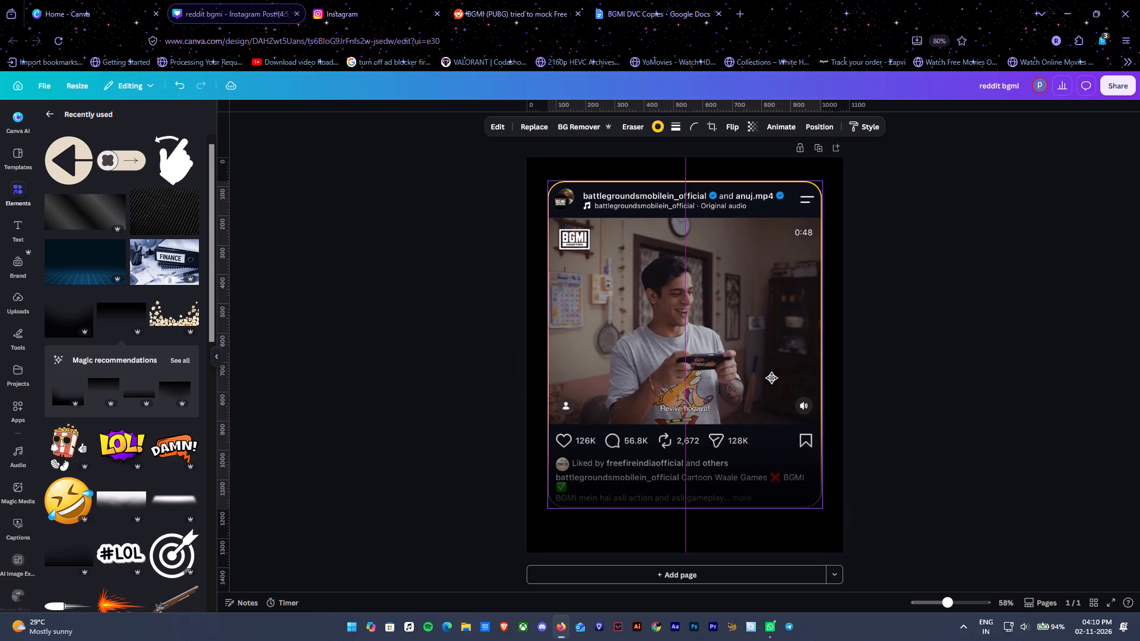
left_click(976, 364)
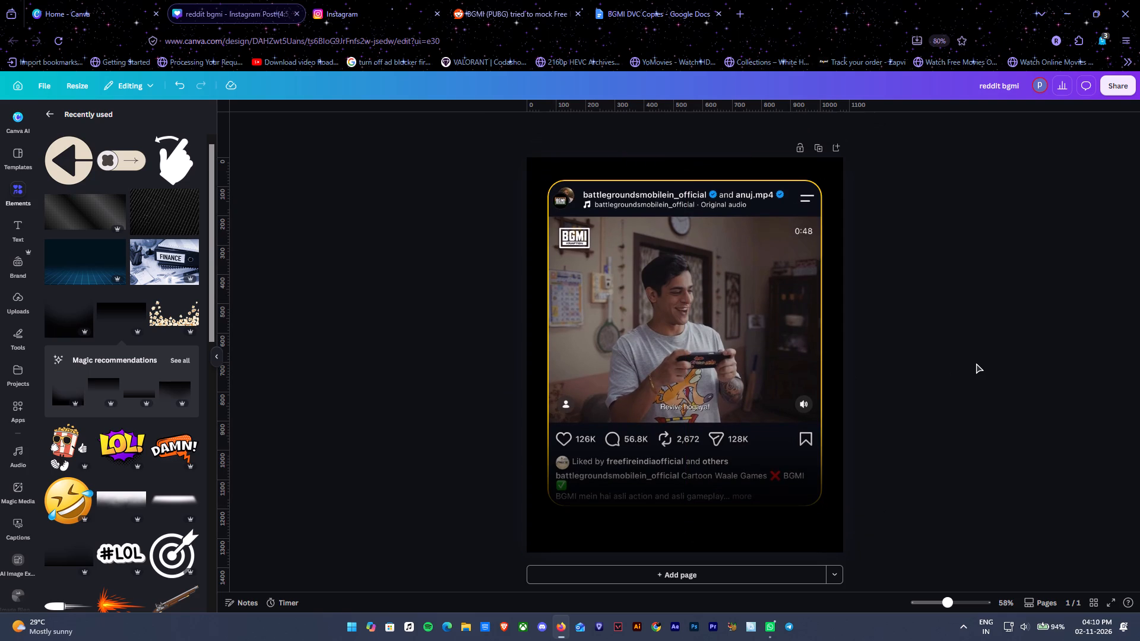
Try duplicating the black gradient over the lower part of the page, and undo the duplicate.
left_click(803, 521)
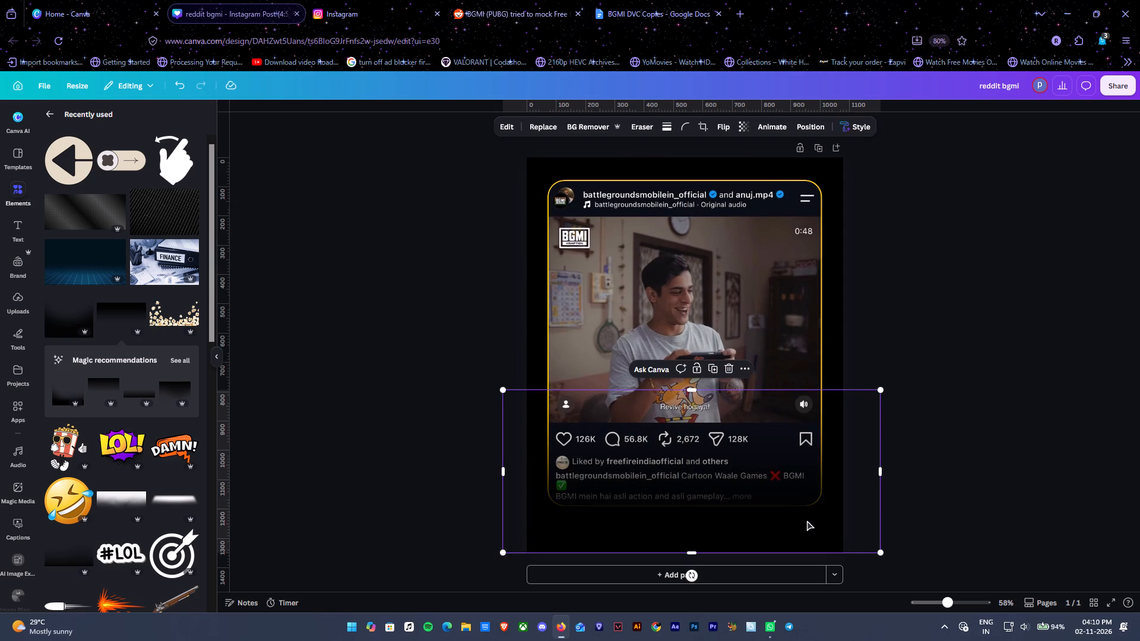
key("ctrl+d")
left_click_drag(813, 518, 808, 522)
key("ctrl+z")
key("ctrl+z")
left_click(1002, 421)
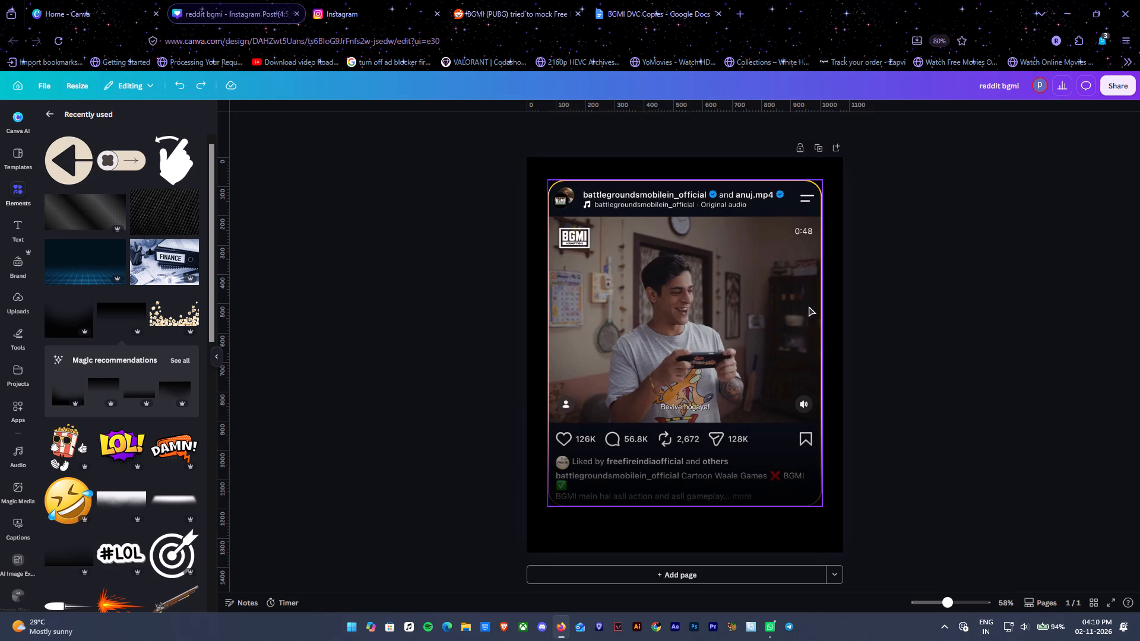
In the BGMI DVC Copies document, select the Shock reactions line "Free Fire fans are NOT surviving this comment section".
left_click(620, 0)
scroll(543, 420, "down", 3)
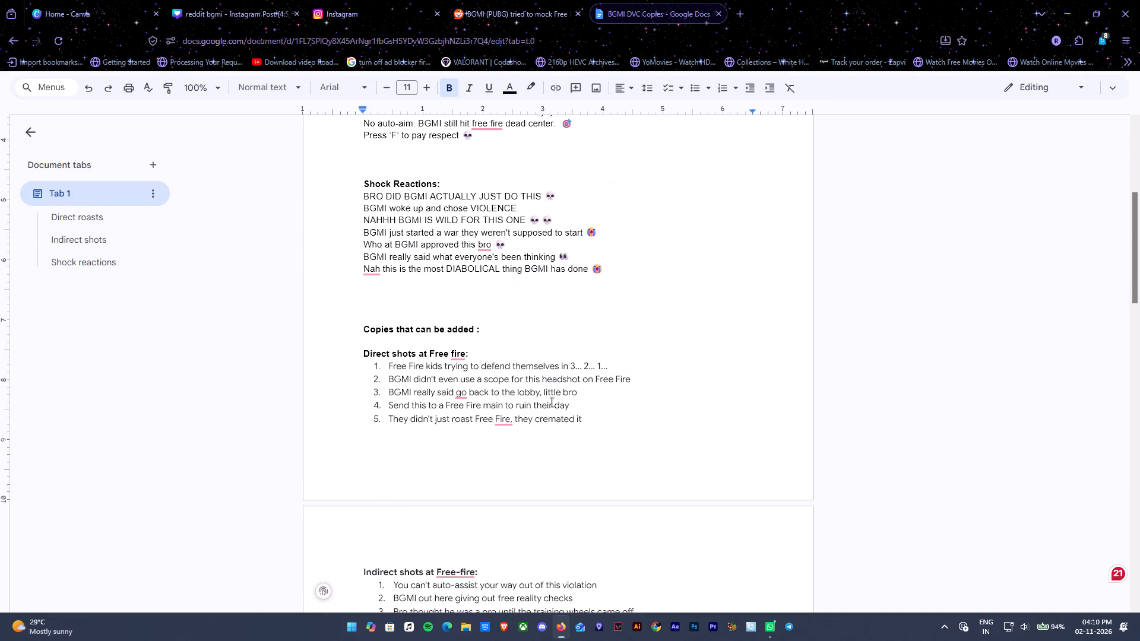
scroll(569, 392, "down", 9)
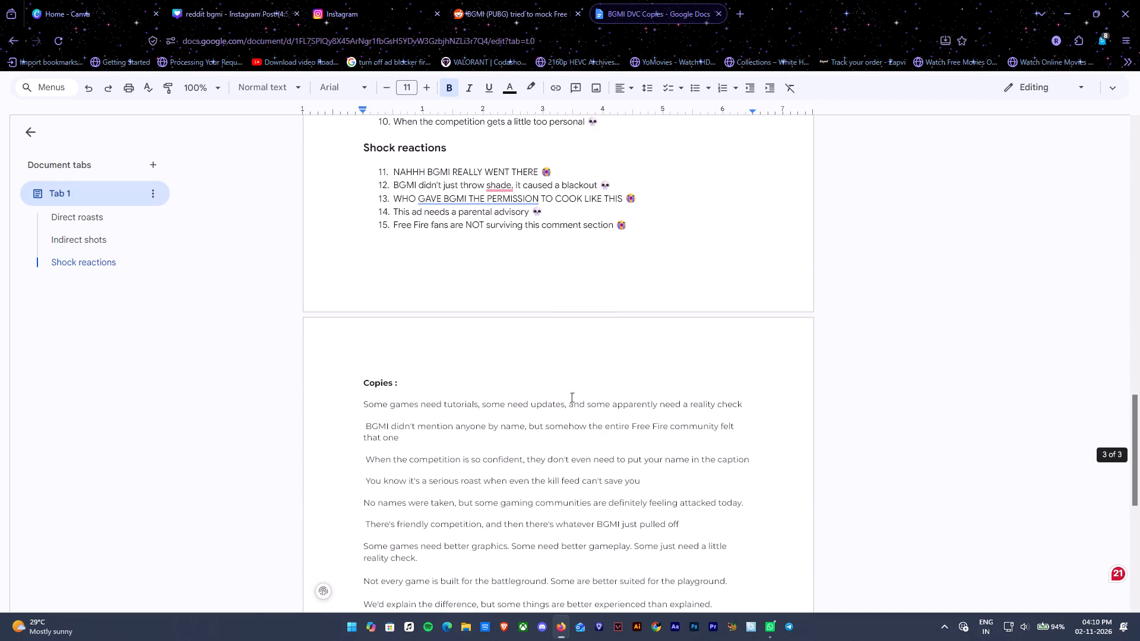
scroll(572, 397, "up", 1)
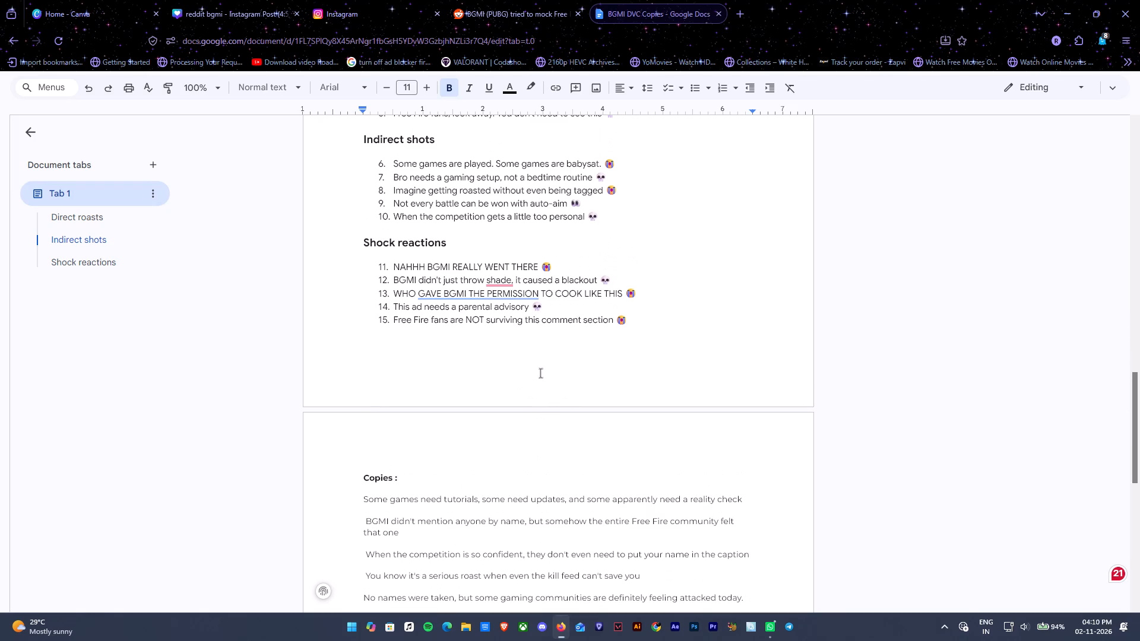
left_click_drag(393, 322, 411, 321)
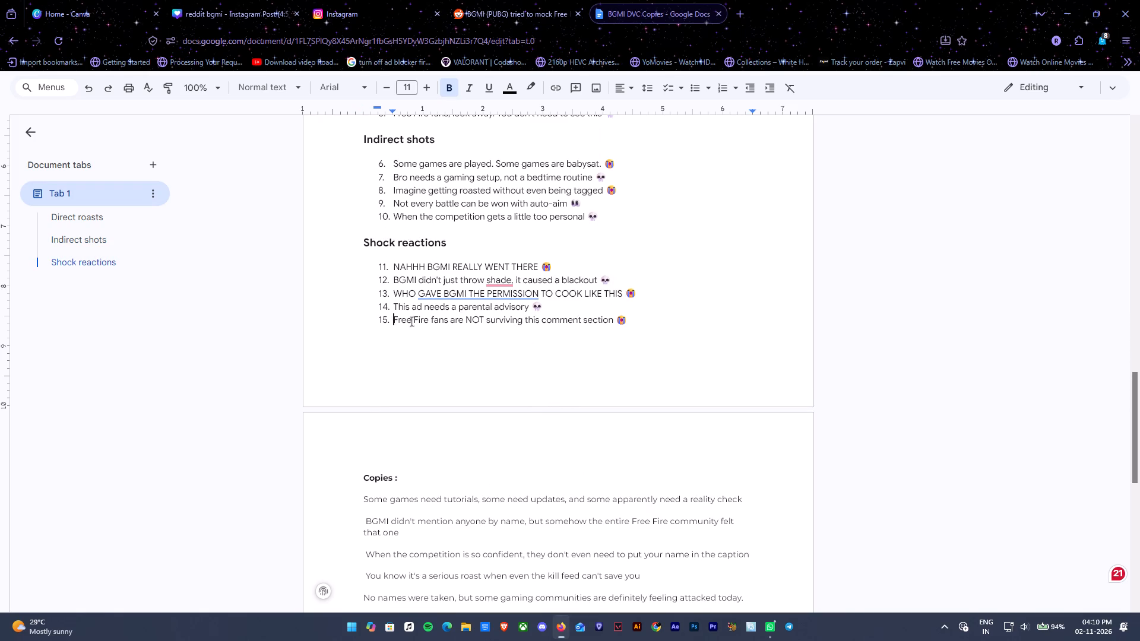
left_click_drag(411, 321, 617, 316)
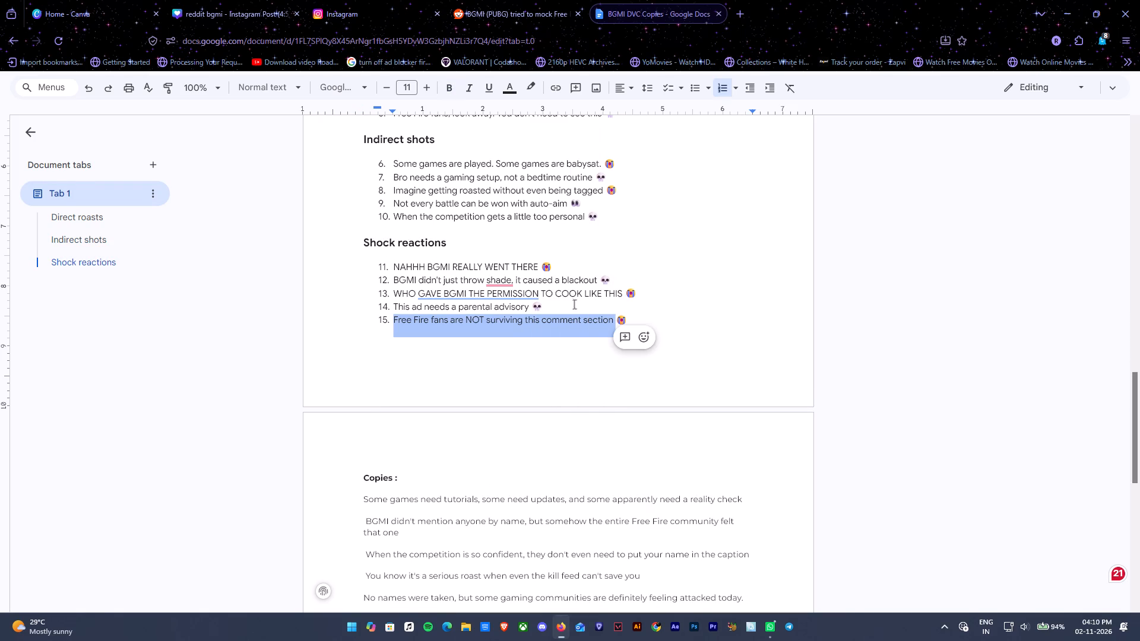
Copy the line "Free Fire fans are NOT surviving this comment section" into the reddit bgmi Canva design as a new heading.
key("ctrl+c")
left_click(239, 0)
left_click(3, 234)
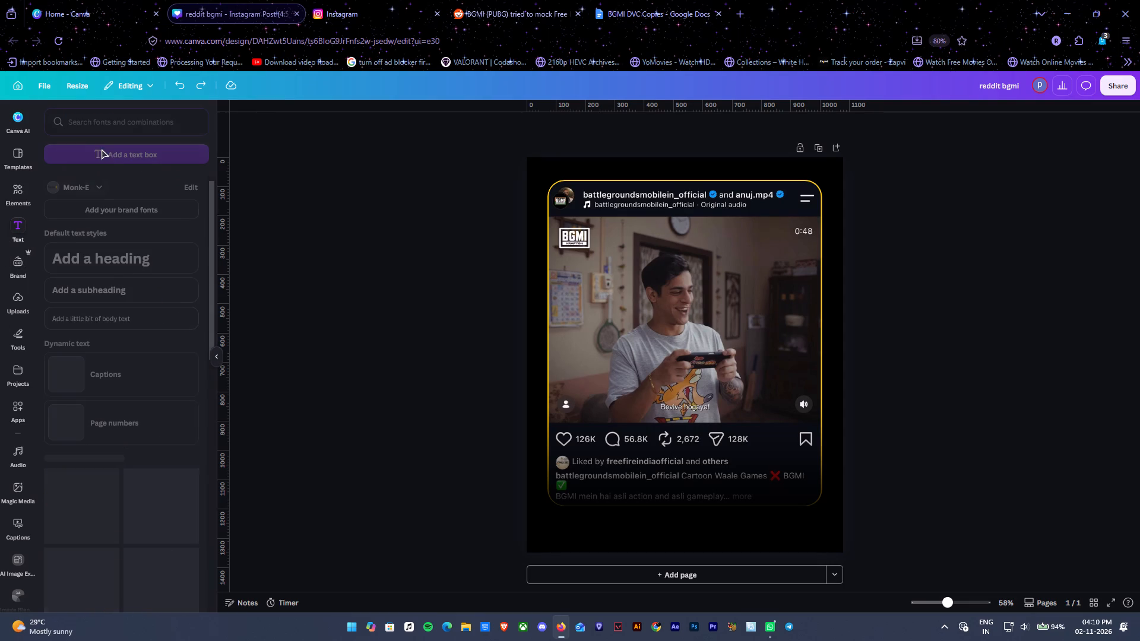
left_click(106, 126)
left_click(146, 277)
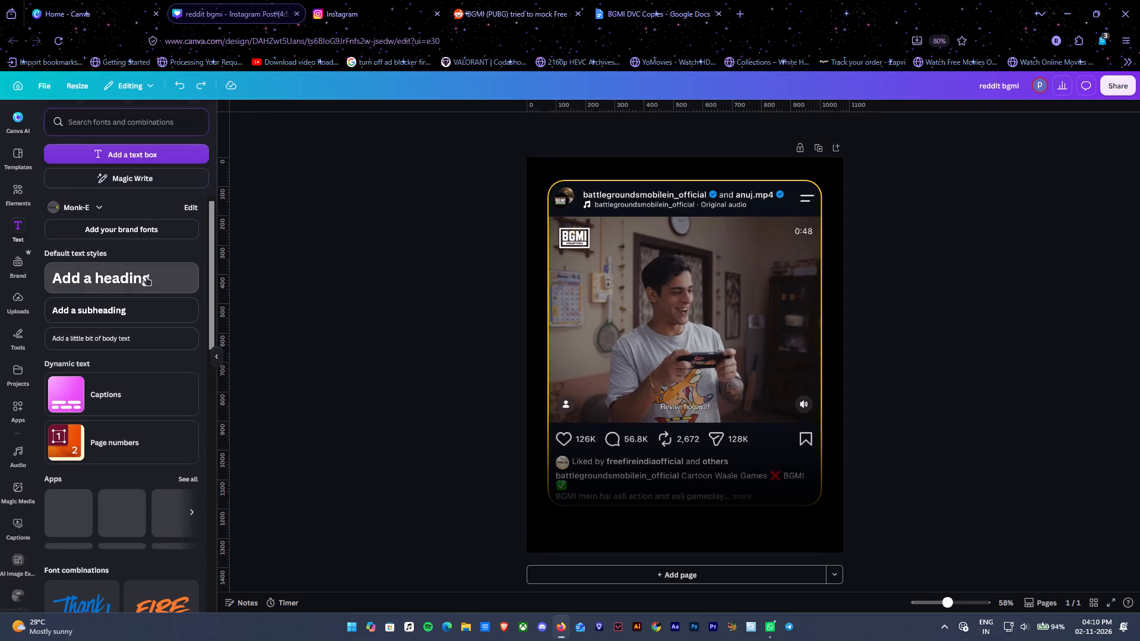
double_click(704, 350)
key("ctrl+a")
key("ctrl+v")
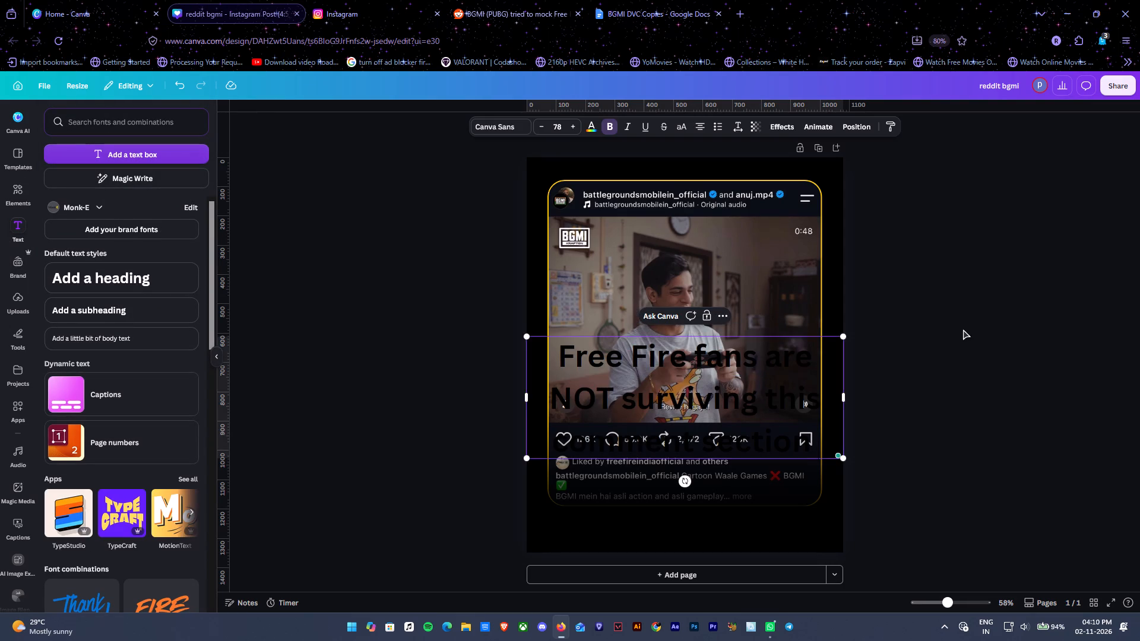
left_click(963, 329)
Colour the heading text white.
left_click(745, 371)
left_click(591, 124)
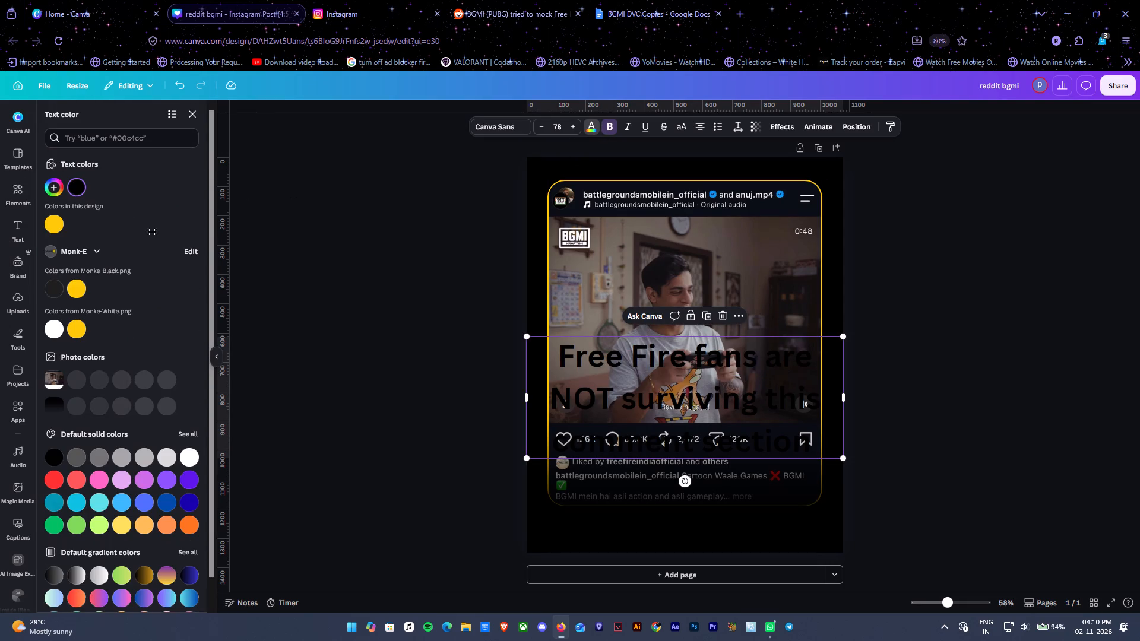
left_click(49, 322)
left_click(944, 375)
Left-align the heading as plain text without bullets.
left_click(728, 398)
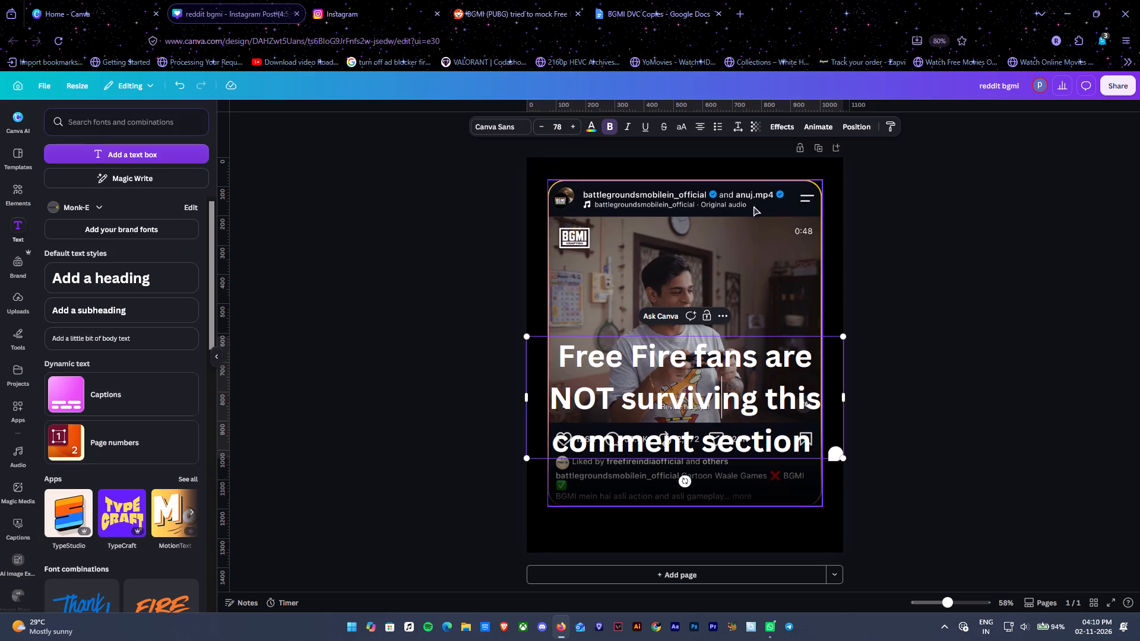
left_click(713, 128)
left_click(987, 393)
left_click(728, 398)
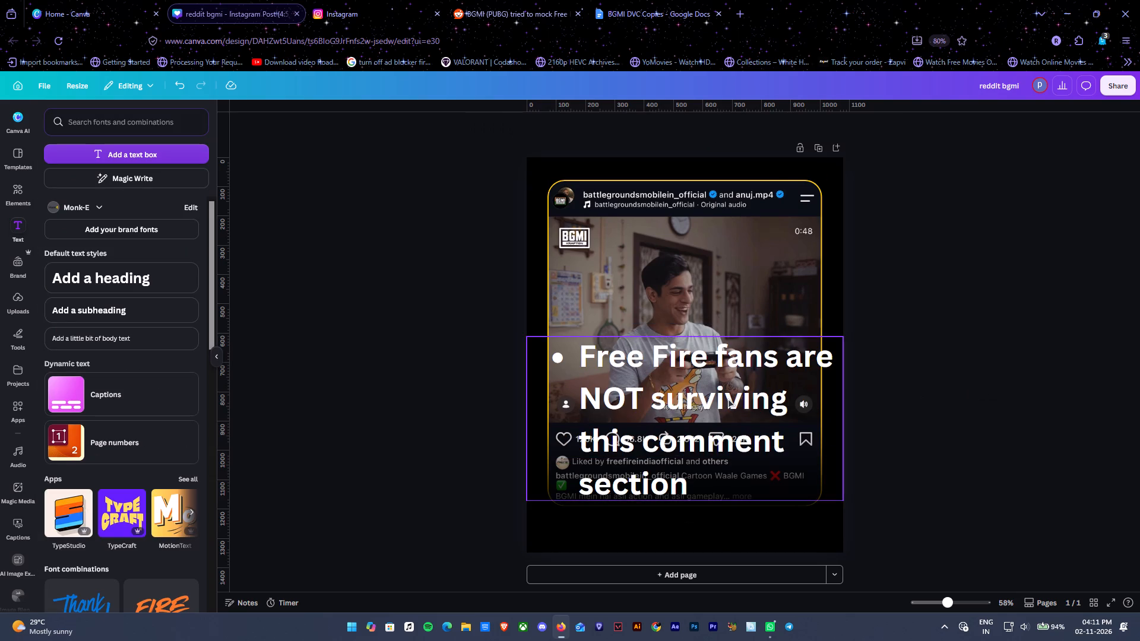
left_click(714, 129)
left_click(714, 129)
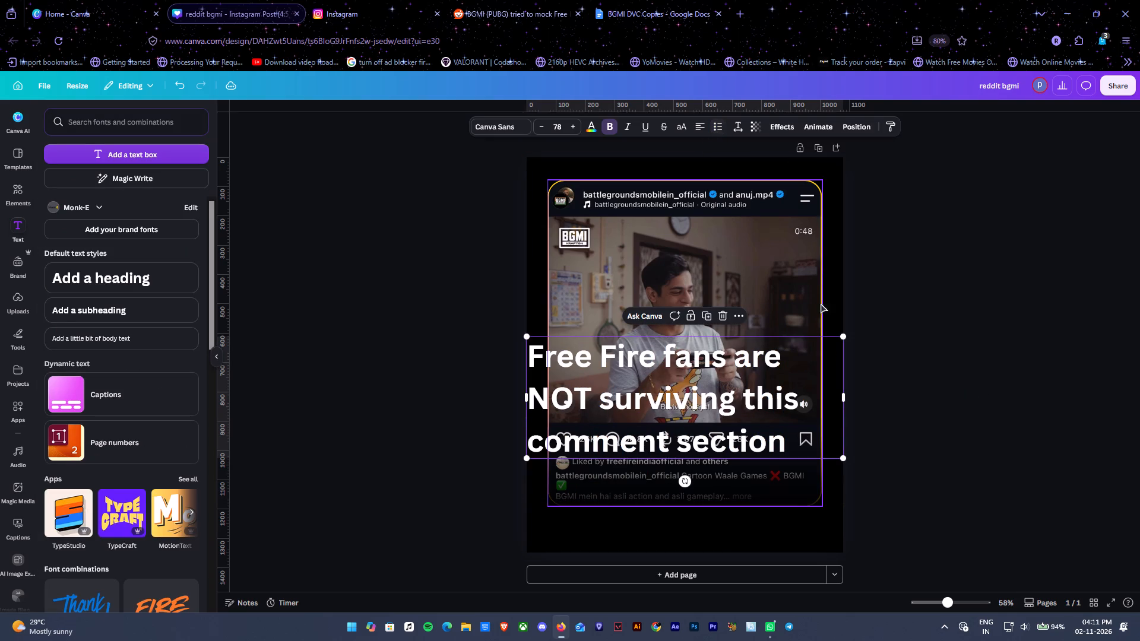
Shrink the heading to about 39.7 and fit it on two lines across the lower edge of the post card.
left_click_drag(844, 335, 750, 385)
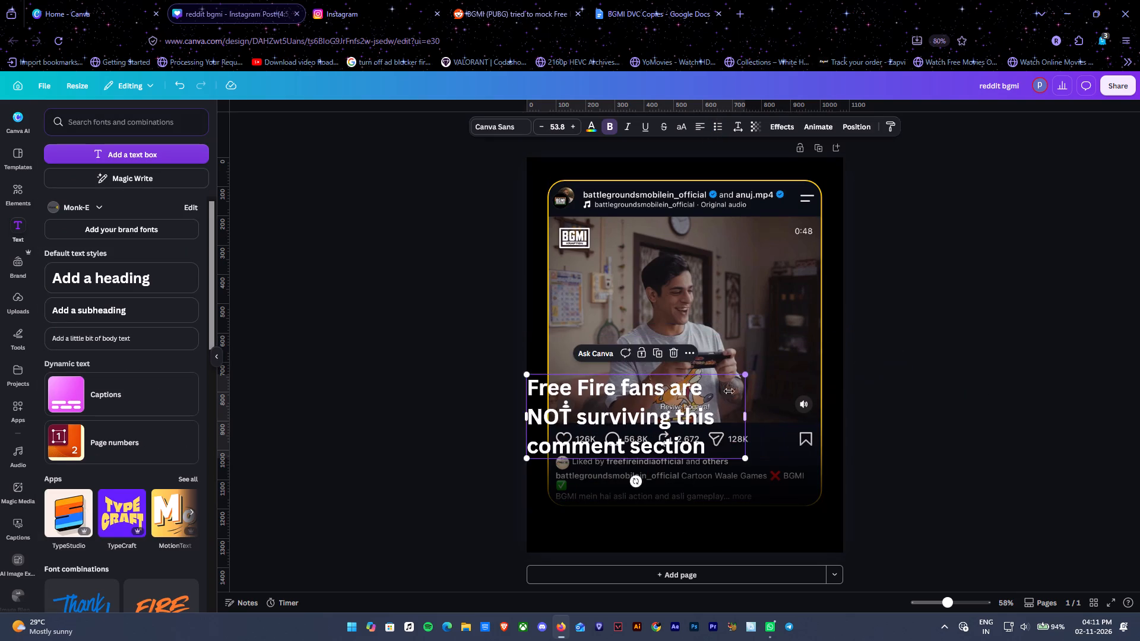
left_click_drag(671, 405, 701, 486)
left_click_drag(778, 499, 812, 496)
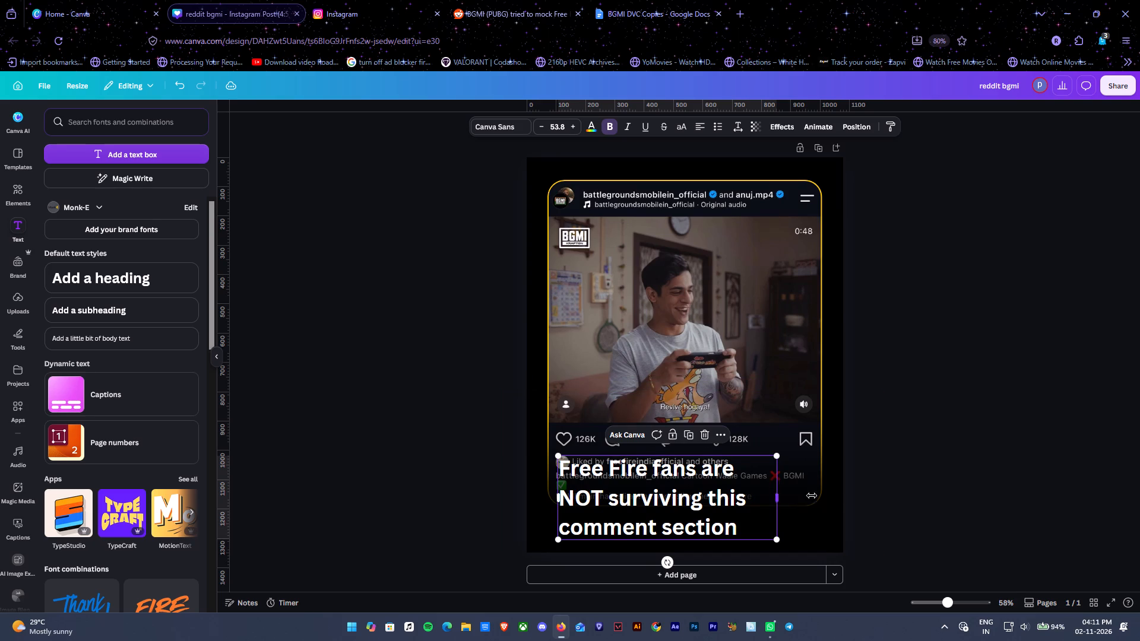
left_click_drag(812, 496, 831, 493)
left_click_drag(832, 453, 763, 482)
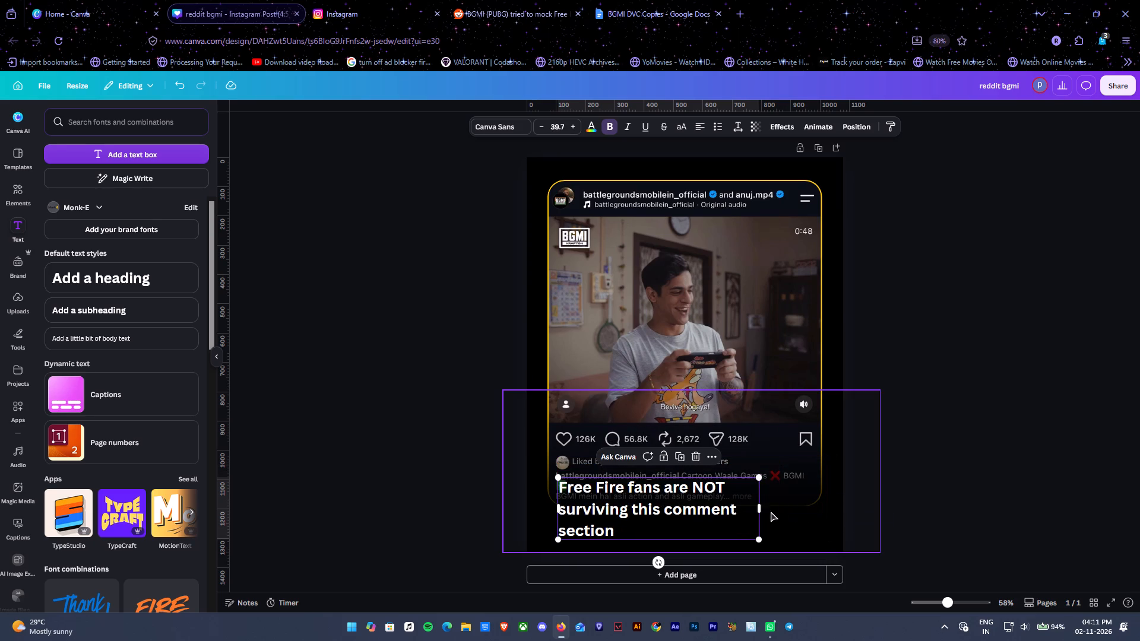
left_click_drag(761, 507, 829, 503)
left_click_drag(761, 499, 752, 501)
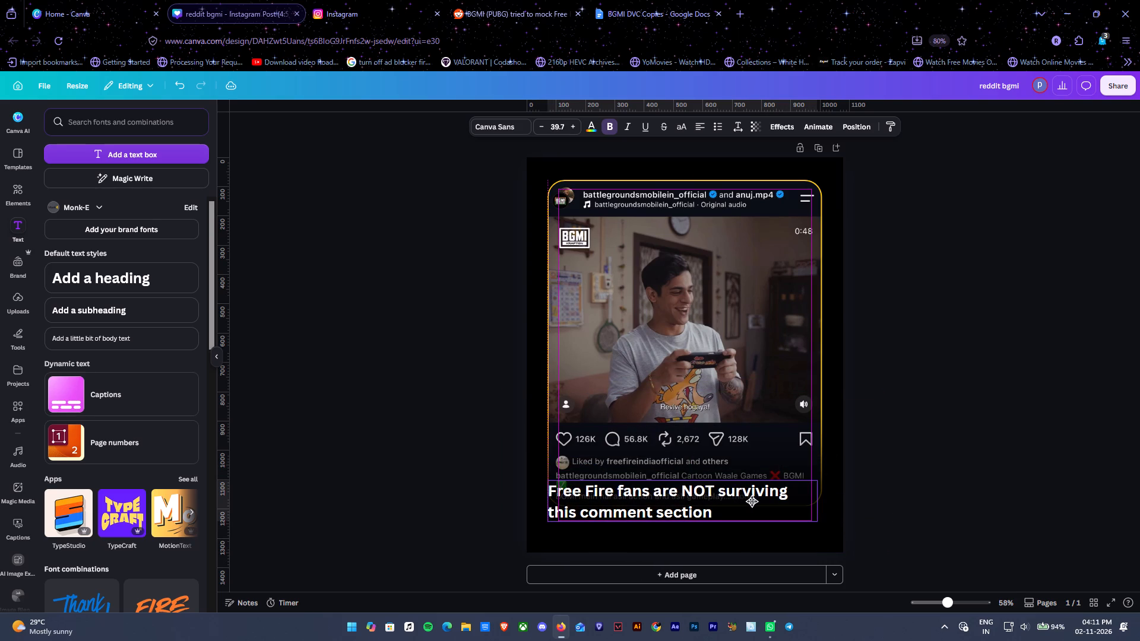
left_click_drag(752, 501, 752, 501)
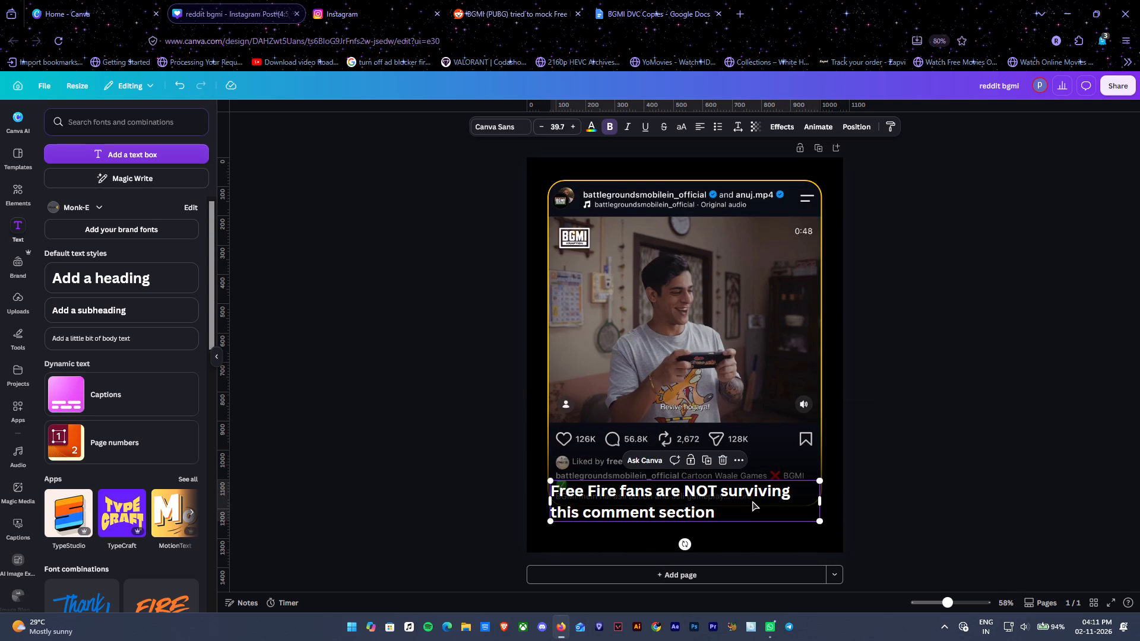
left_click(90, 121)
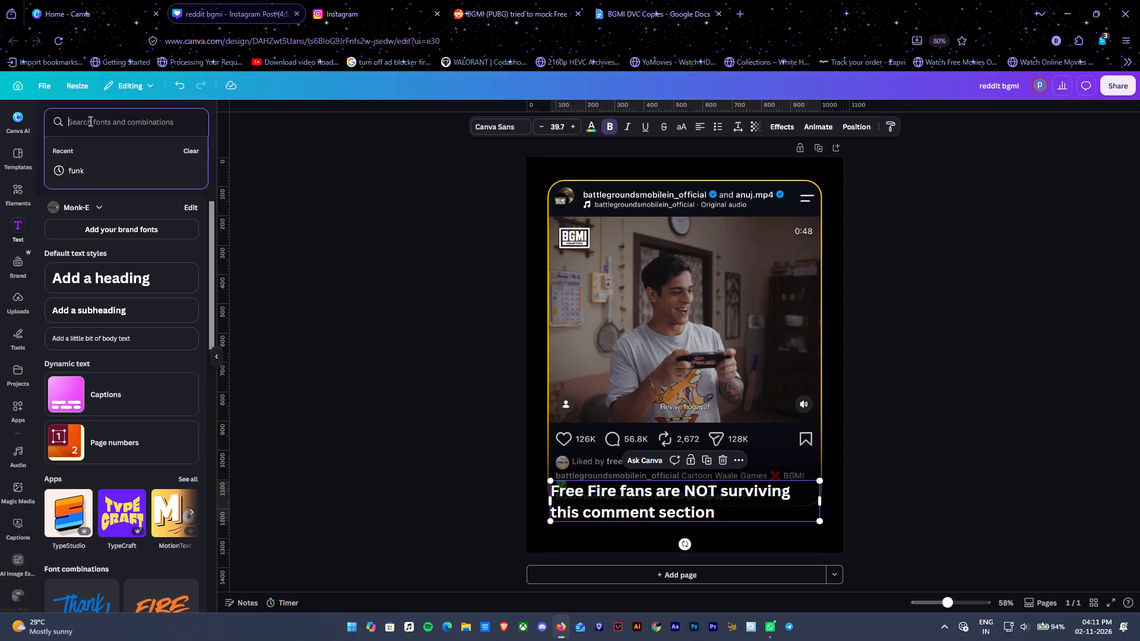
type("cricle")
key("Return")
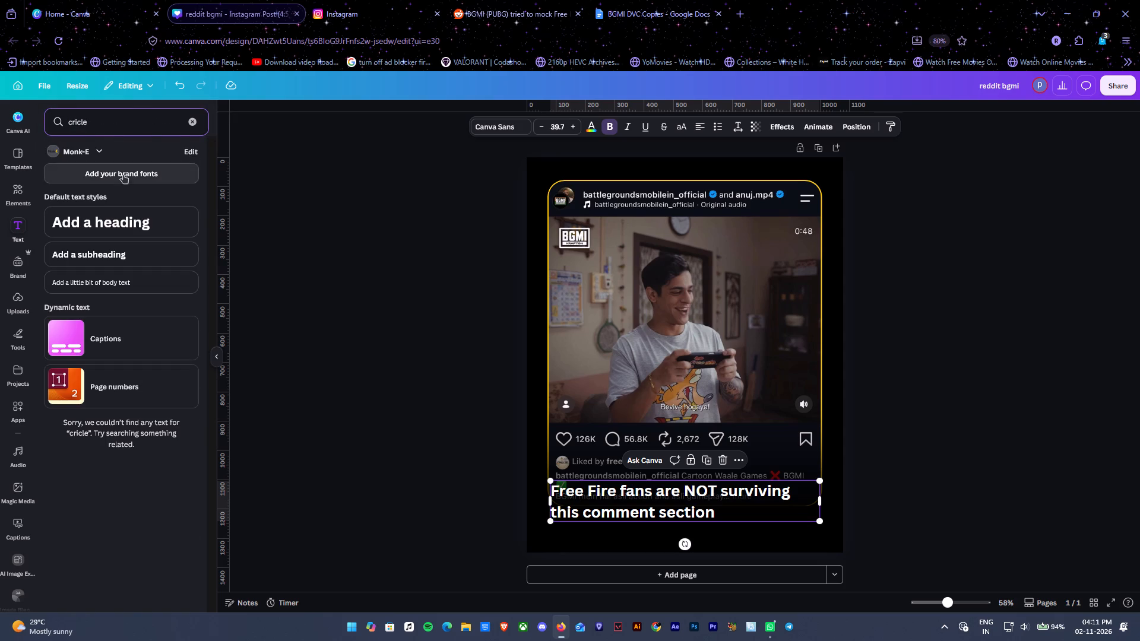
Search the design elements for "circle" and add the flat, hand-drawn pink oval graphic.
left_click(30, 198)
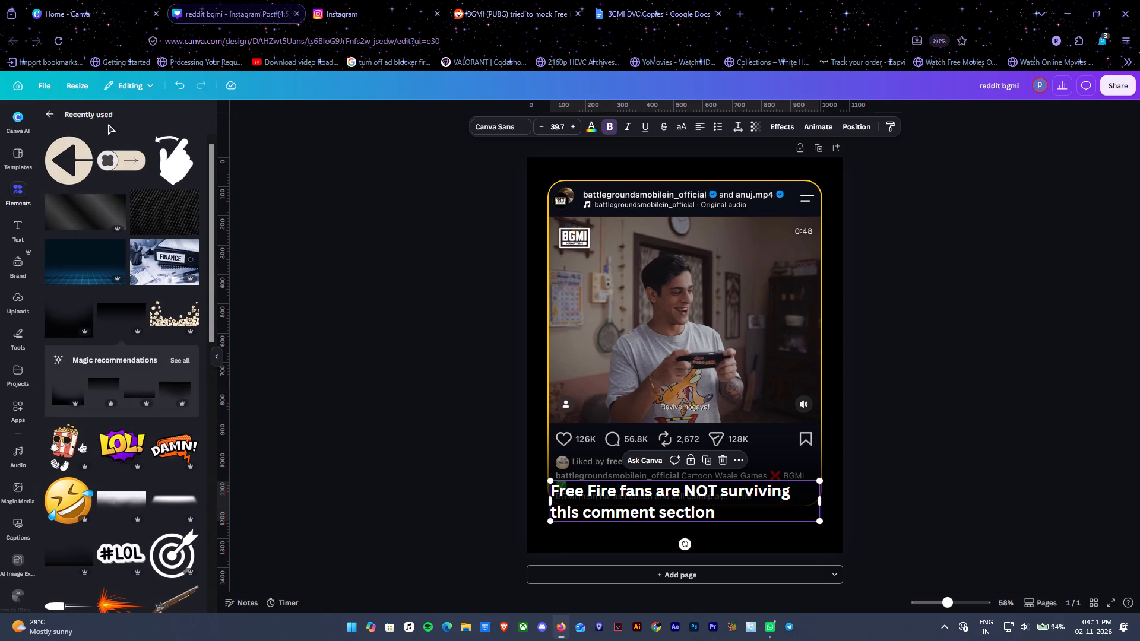
left_click(52, 114)
left_click(128, 116)
type("circle")
key("Return")
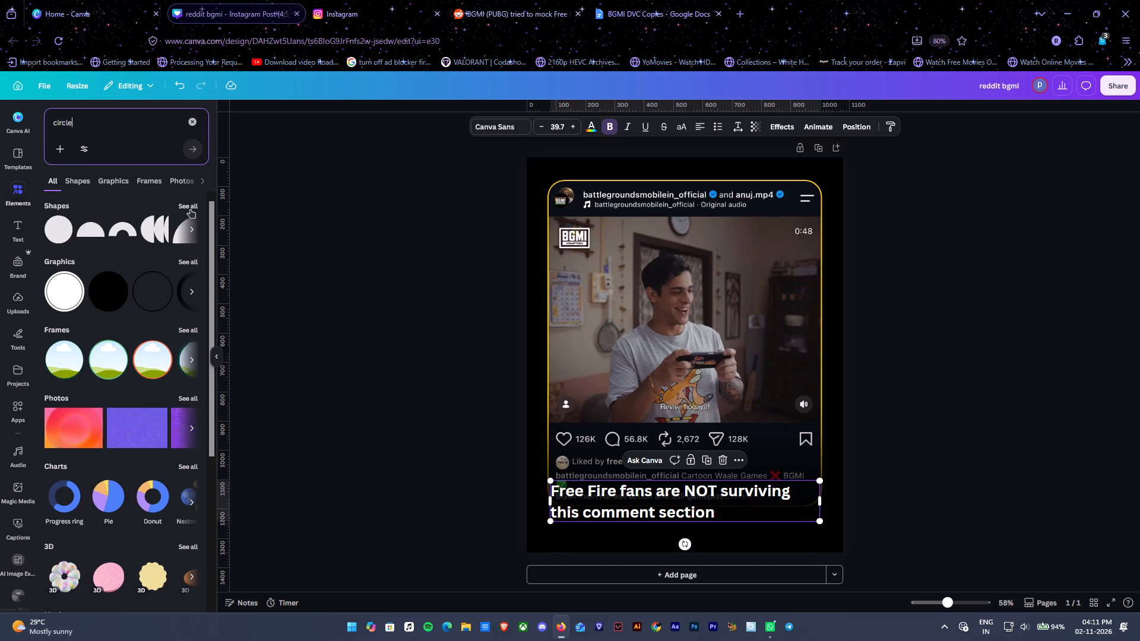
left_click(191, 264)
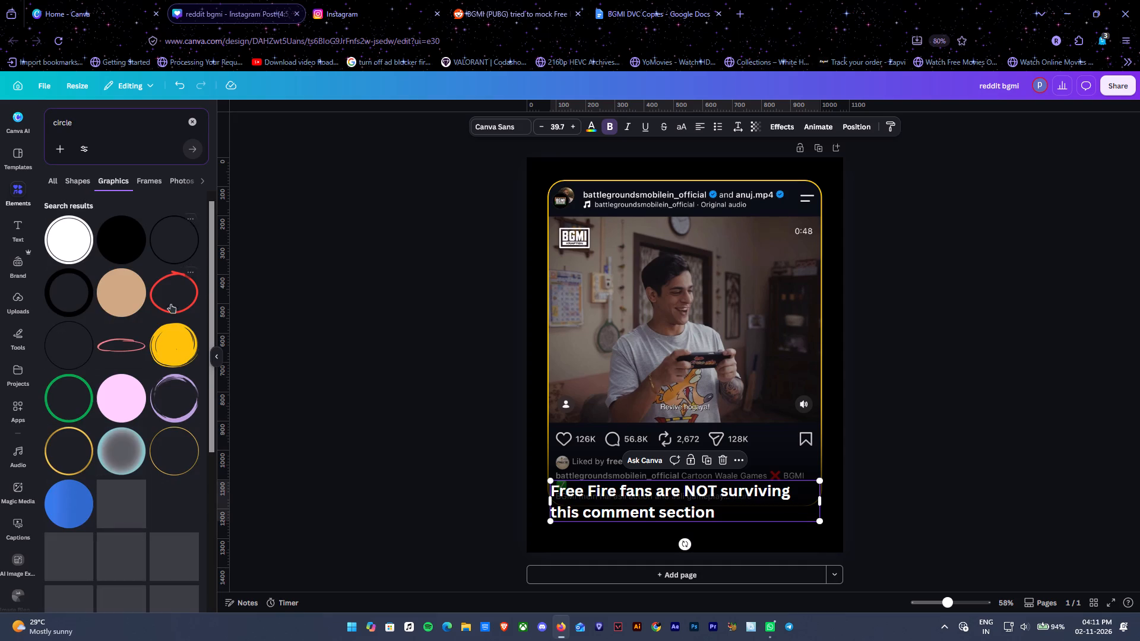
left_click(123, 351)
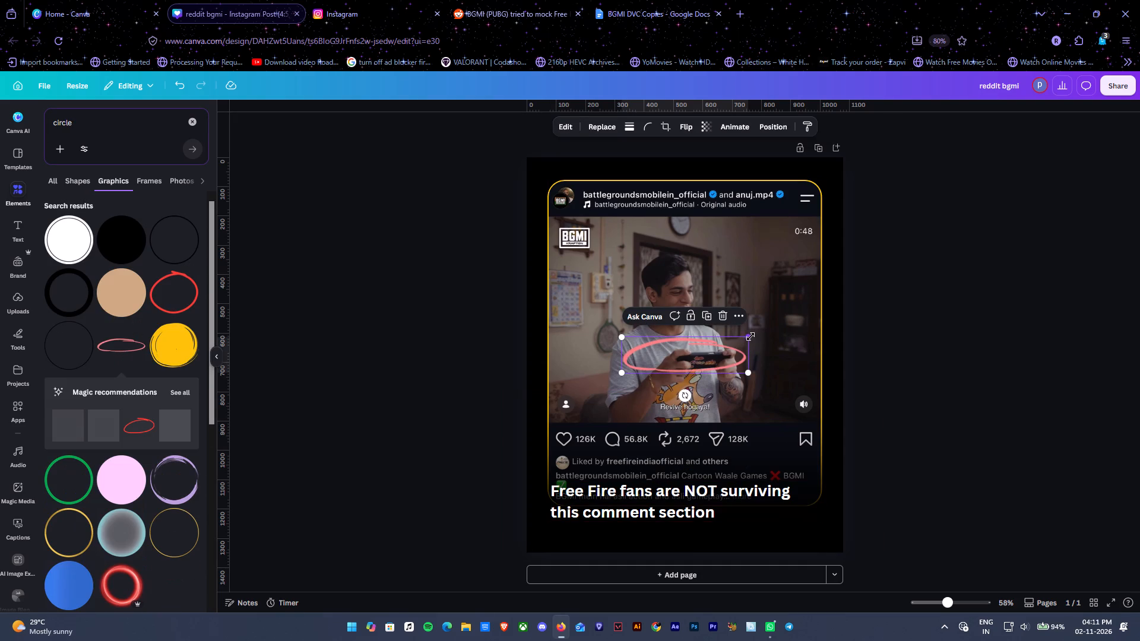
Shrink the oval and place it around the name freefireindiaofficial in the "Liked by" line.
left_click_drag(750, 337, 731, 355)
left_click_drag(708, 358, 679, 474)
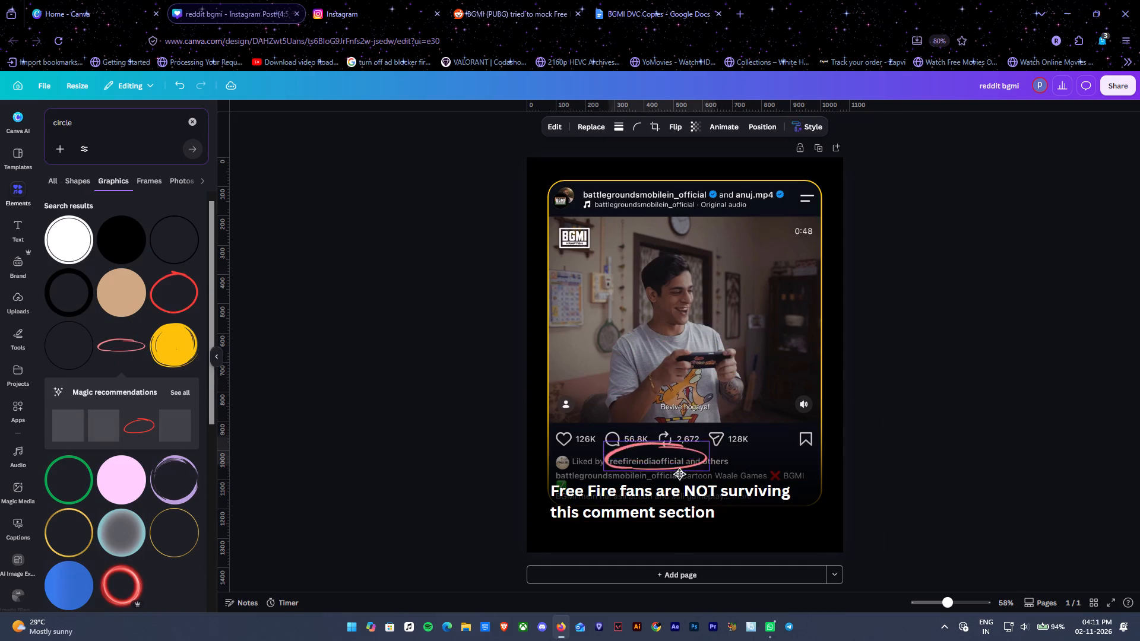
left_click_drag(679, 474, 680, 461)
Recolour the oval with the design's yellow.
left_click(609, 127)
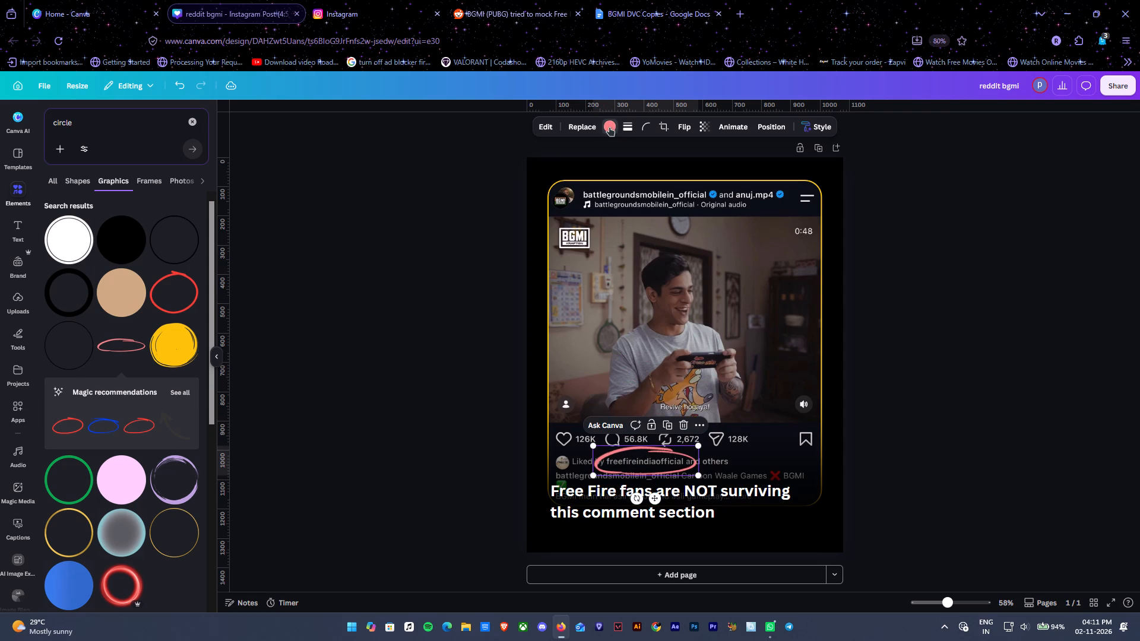
left_click(55, 225)
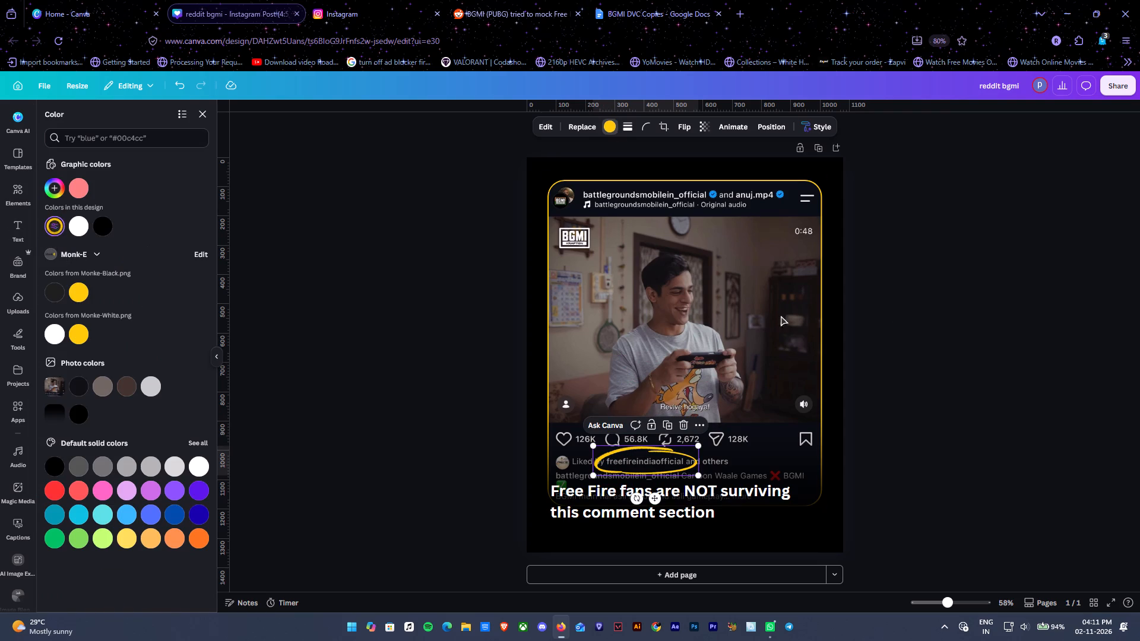
double_click(1019, 318)
Move the heading slightly lower, away from the circled name, keeping it centred on the card.
left_click_drag(723, 504, 724, 511)
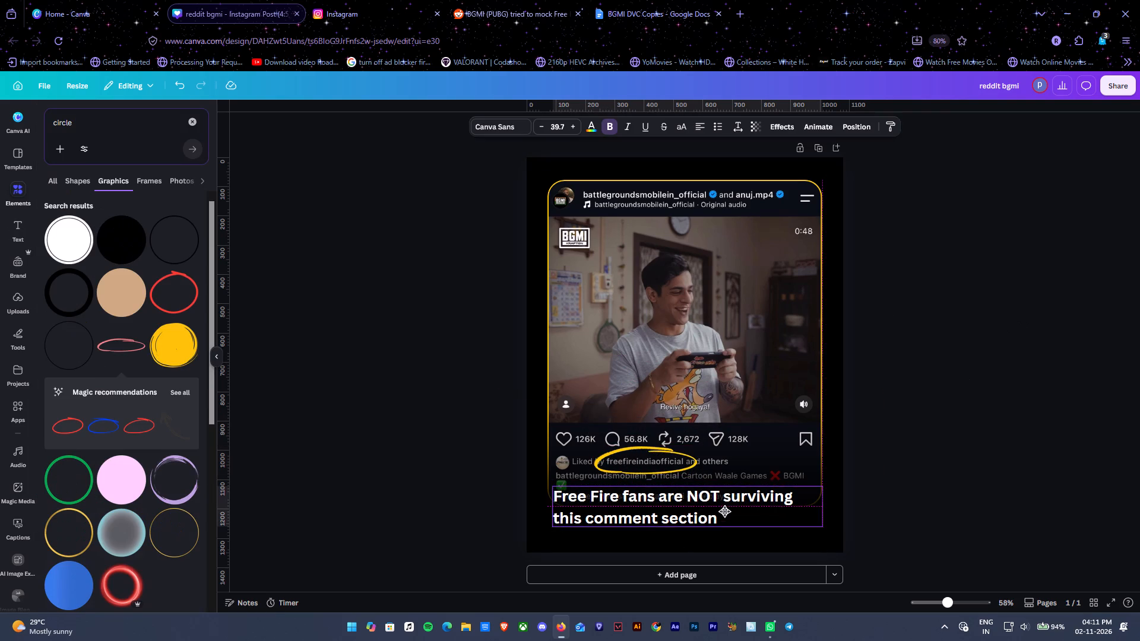
left_click_drag(724, 511, 723, 511)
double_click(701, 504)
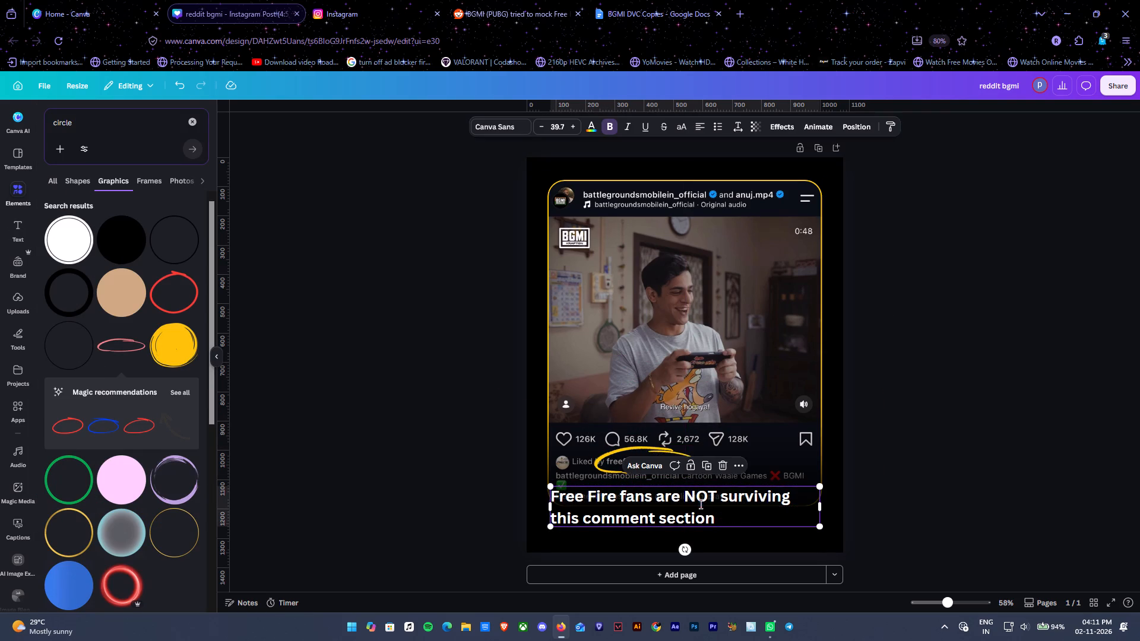
left_click(892, 514)
Apply an Outline effect to the heading in yellow with a thickness of 75.
left_click(696, 502)
left_click(794, 129)
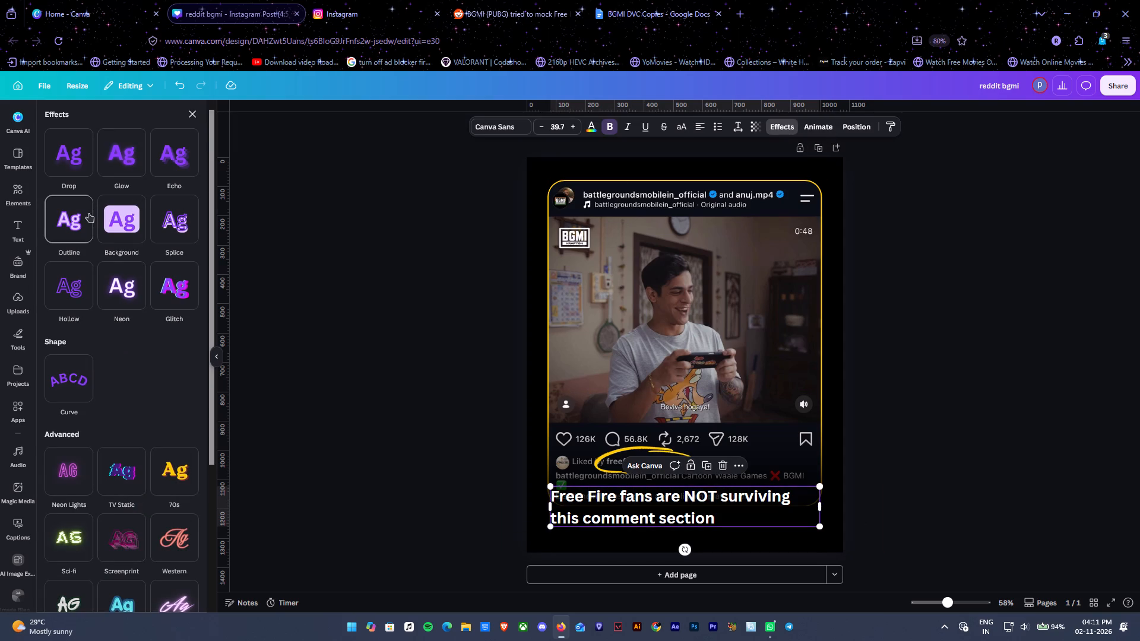
left_click(88, 213)
left_click(190, 310)
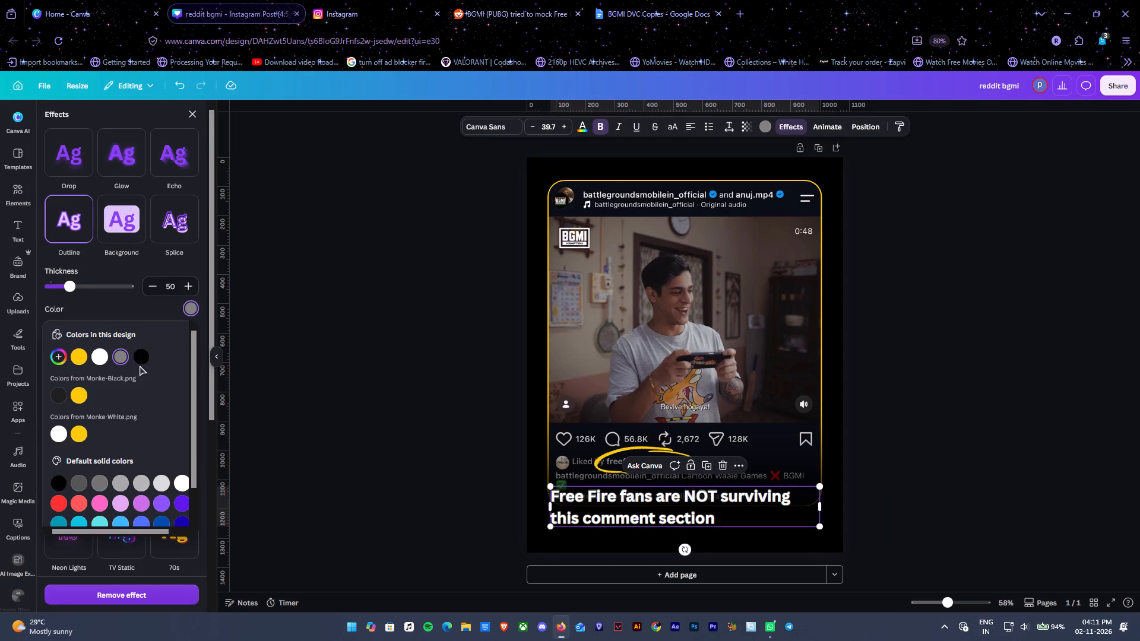
left_click(83, 362)
left_click_drag(80, 291, 72, 289)
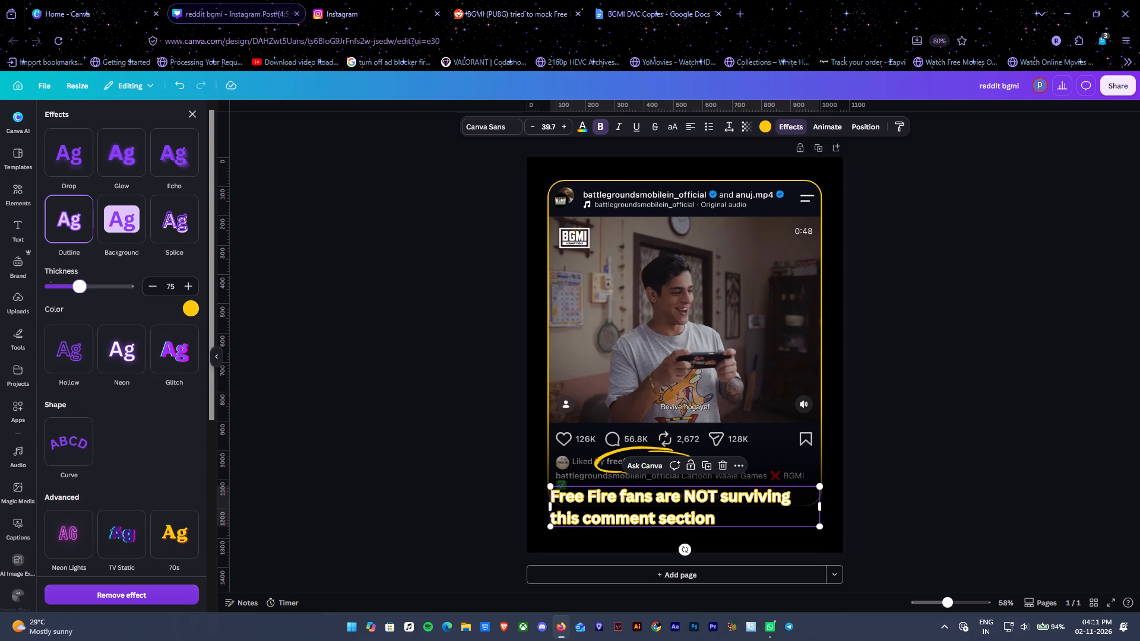
left_click_drag(72, 289, 68, 288)
Try black for the heading's text colour, and settle on the Monk-E brand yellow.
left_click(585, 129)
left_click(79, 227)
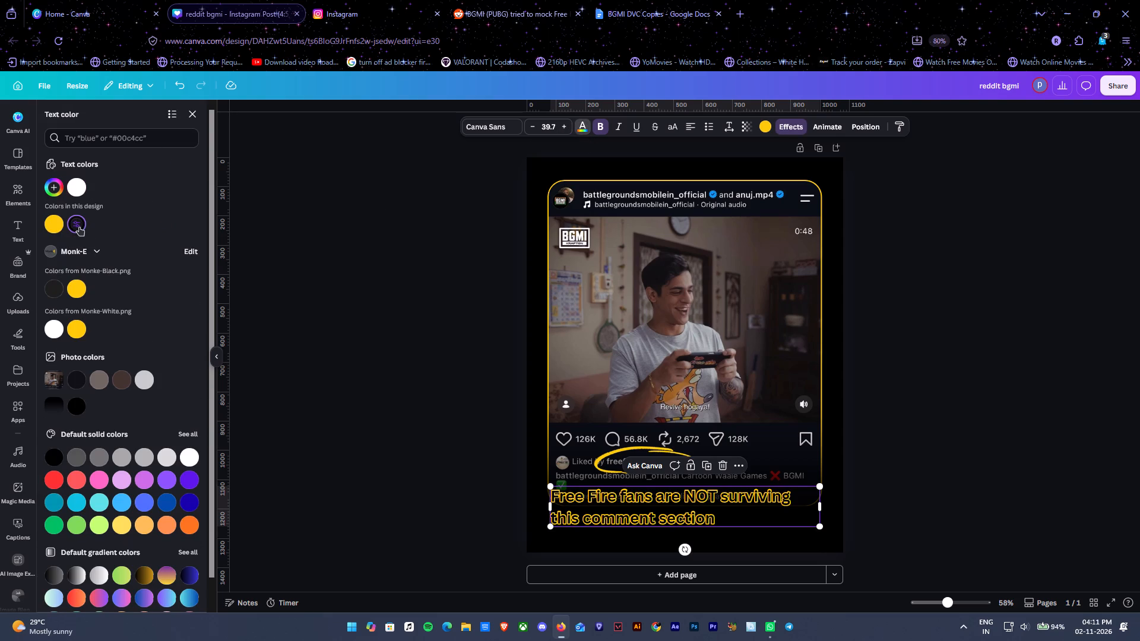
left_click(80, 288)
Try white for the heading's outline colour, and settle on black.
left_click(766, 128)
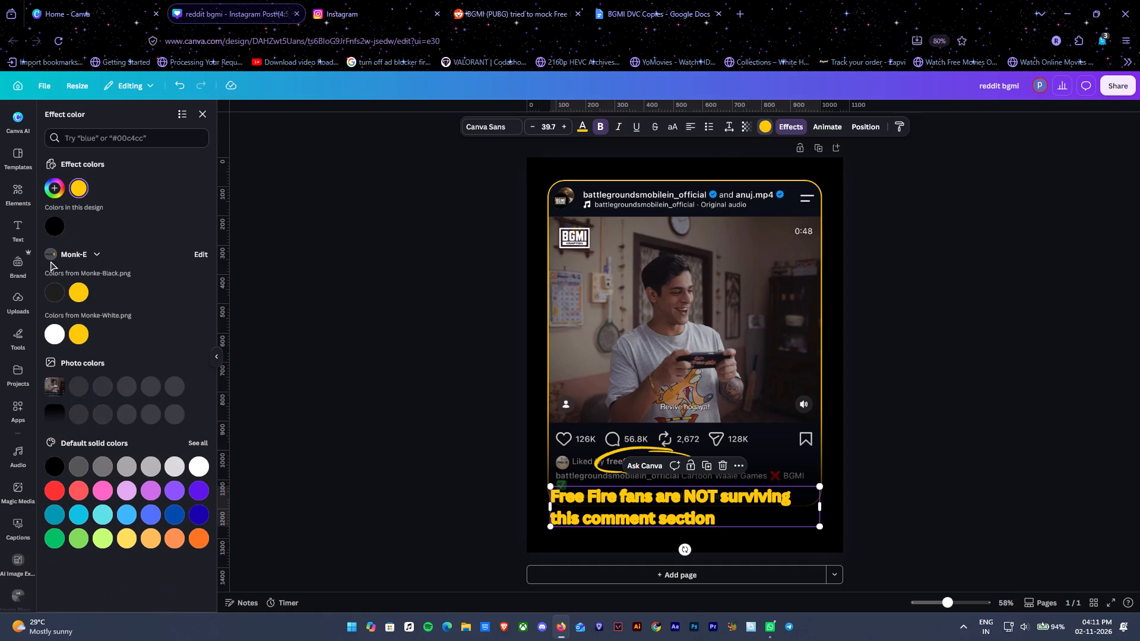
left_click(59, 334)
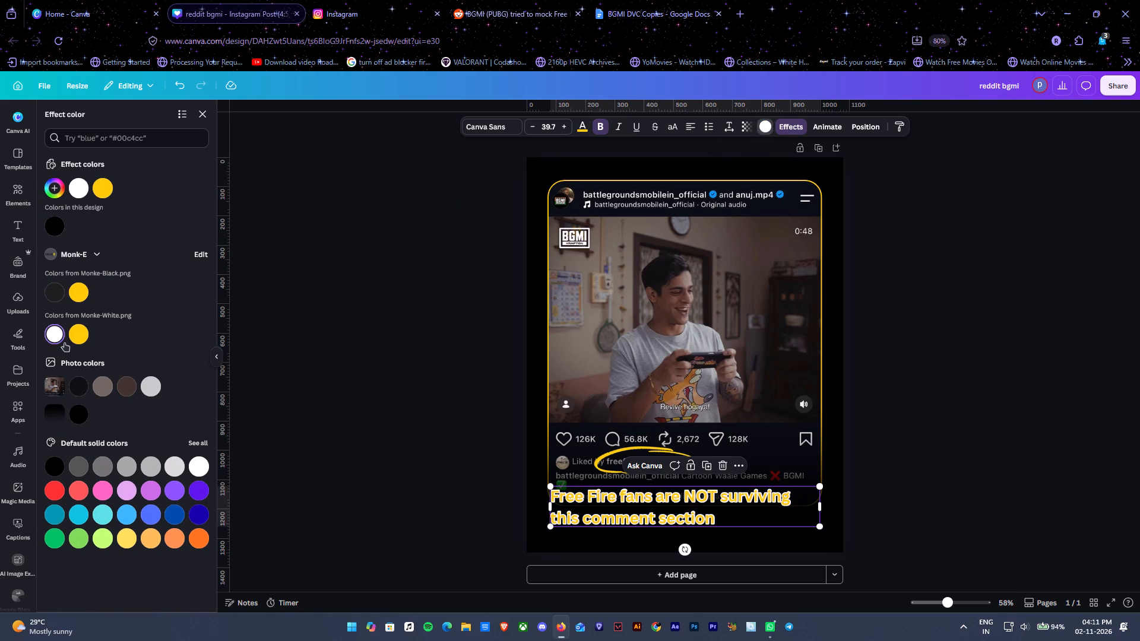
left_click(64, 226)
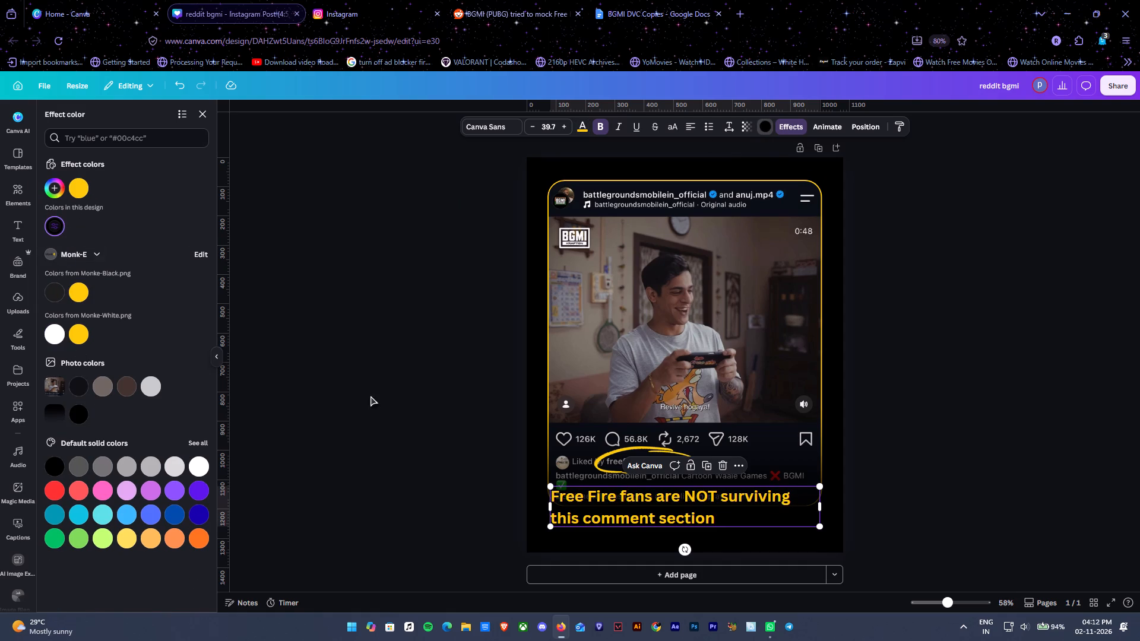
Tighten the heading's letter spacing to -72.
left_click(733, 126)
left_click_drag(695, 170, 693, 169)
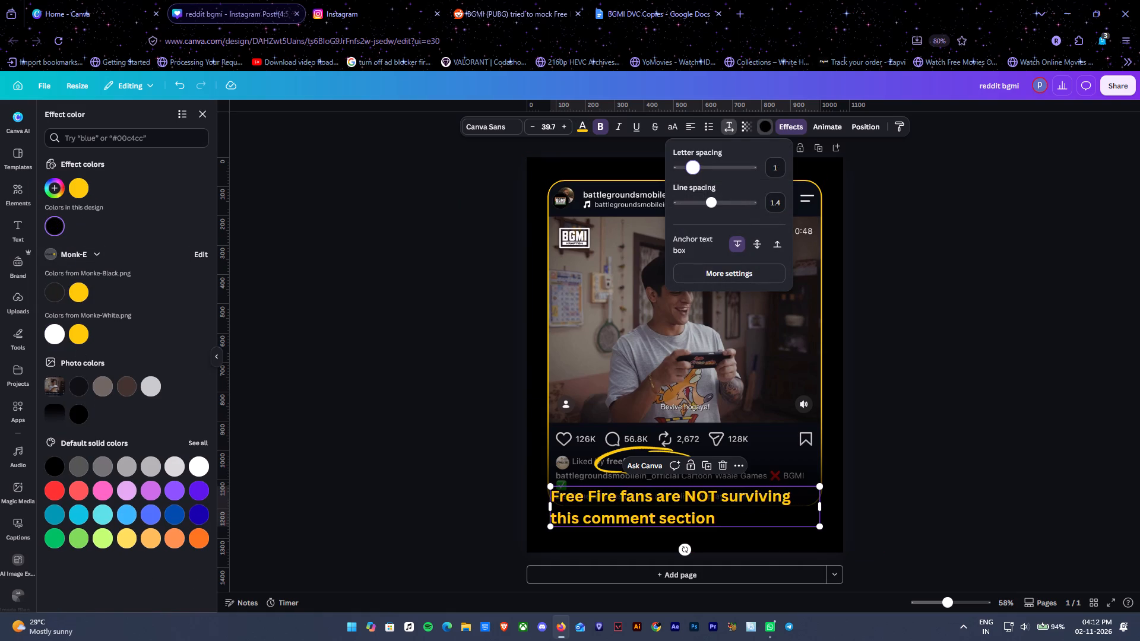
left_click_drag(693, 169, 688, 167)
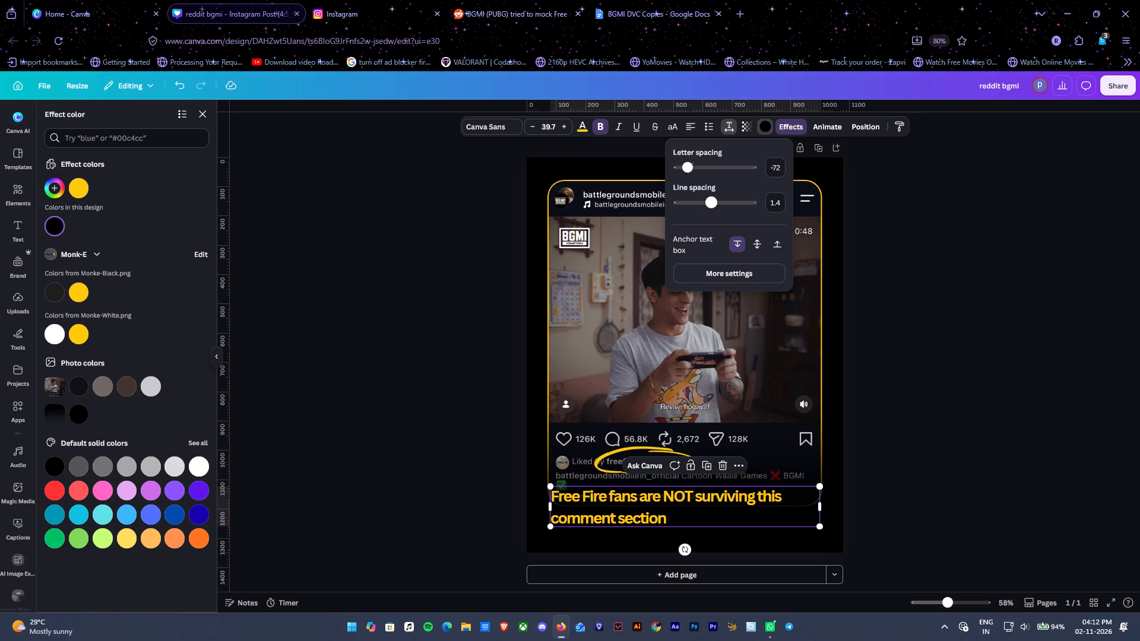
Tighten the heading's line spacing and narrow its text box so the second line reads "this comment section".
left_click_drag(714, 210, 703, 205)
left_click_drag(822, 507, 781, 502)
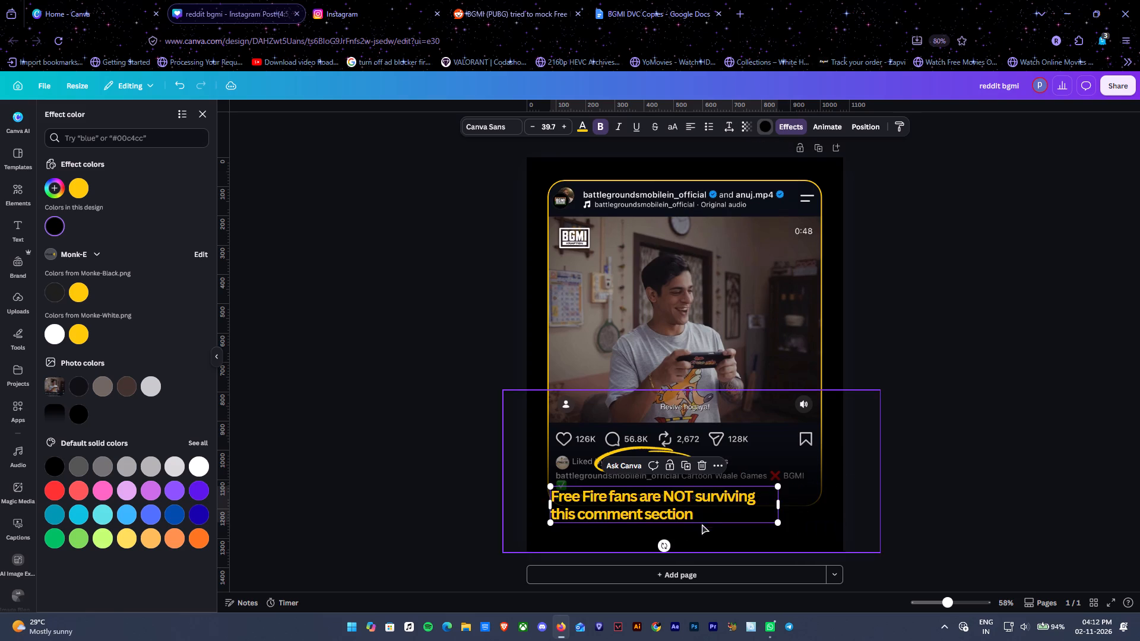
Select the heading's line "this comment section", try a white outline colour, undo it, and open the text colour choices.
double_click(701, 515)
left_click(712, 515)
left_click_drag(715, 516, 550, 516)
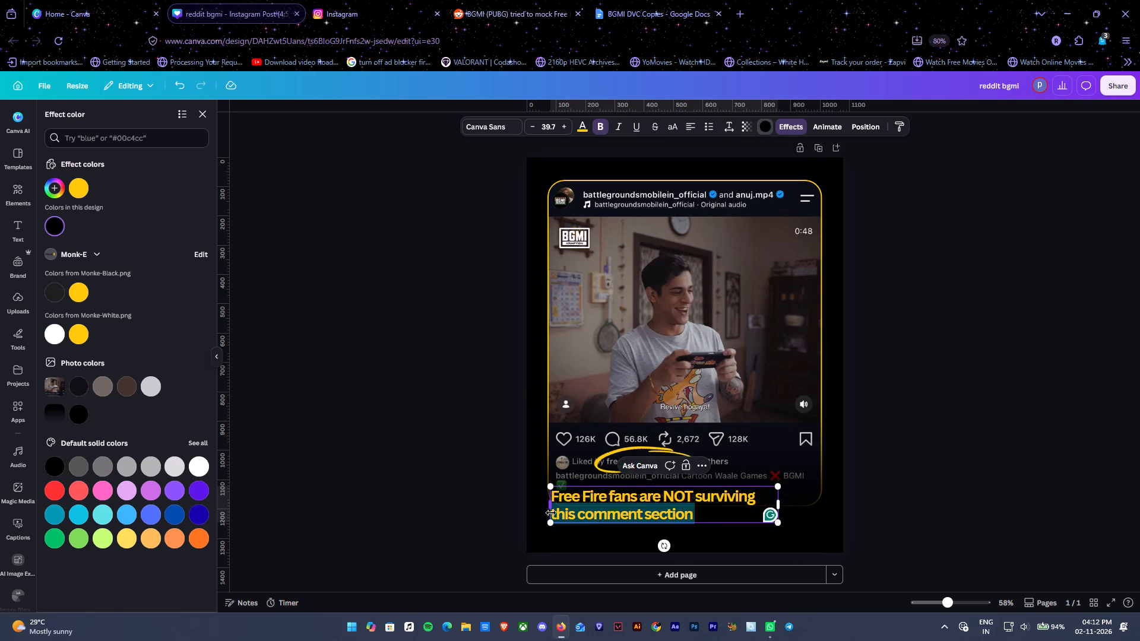
left_click(49, 336)
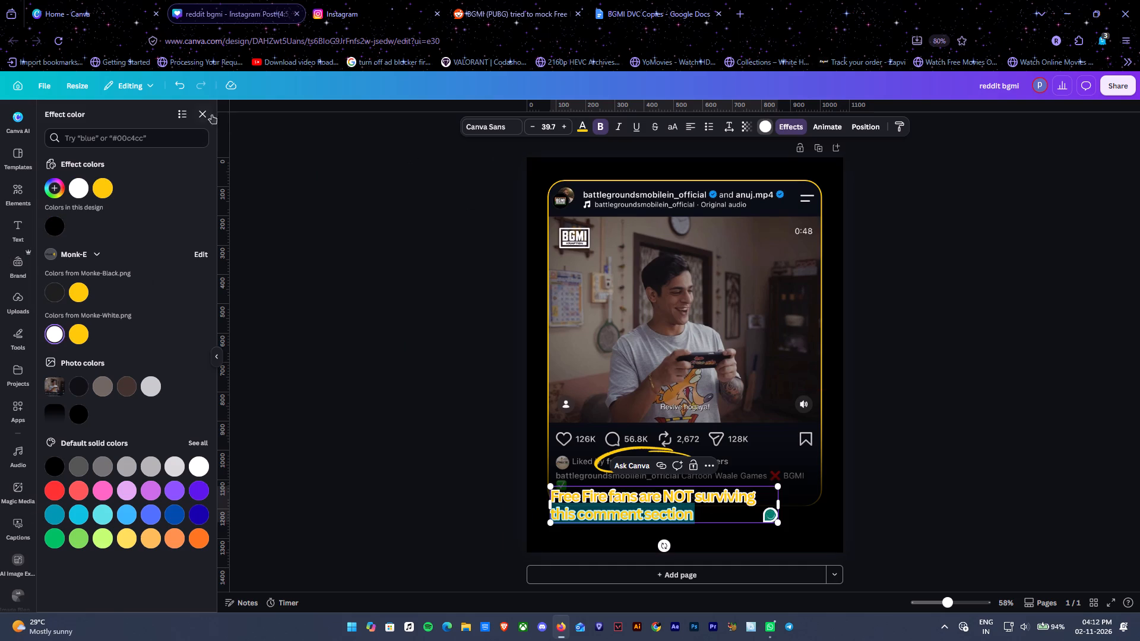
key("ctrl+z")
left_click(584, 126)
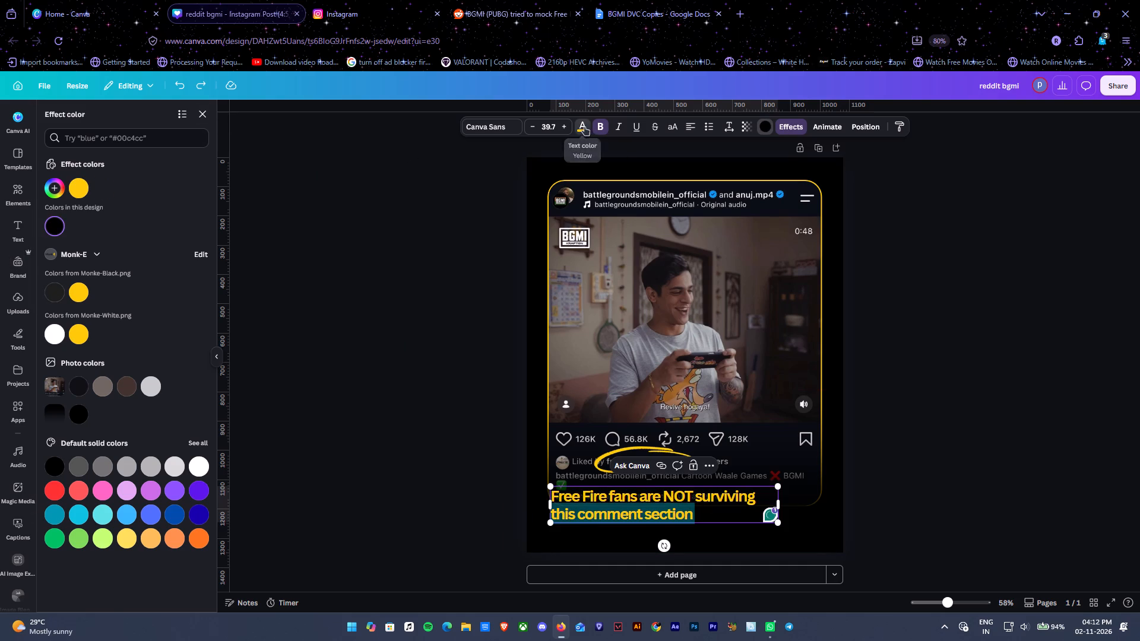
Set the selected heading line "this comment section" to white.
left_click(61, 327)
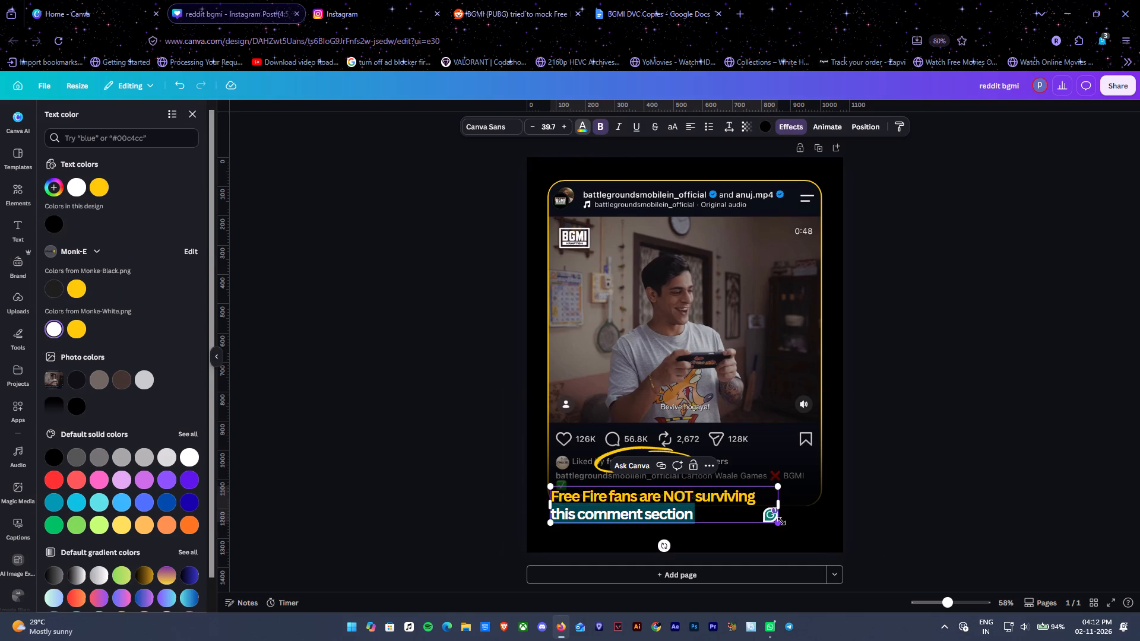
Enlarge the heading to a font size of about 50.3 and align it with the screenshot frame's left edge.
left_click_drag(780, 526, 841, 535)
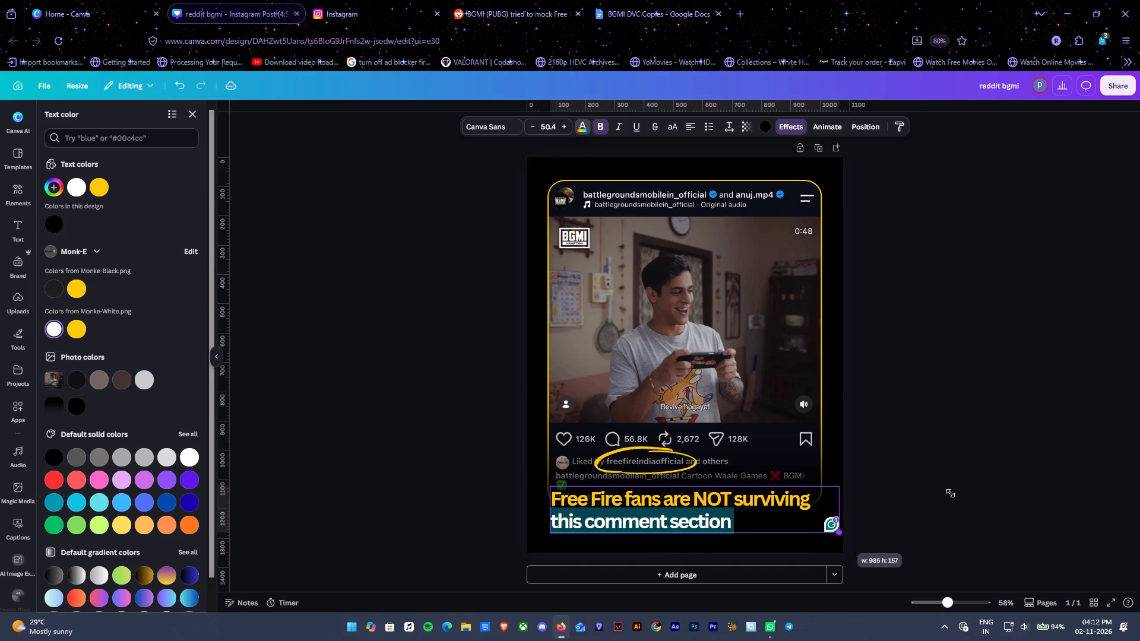
double_click(951, 493)
left_click(718, 507)
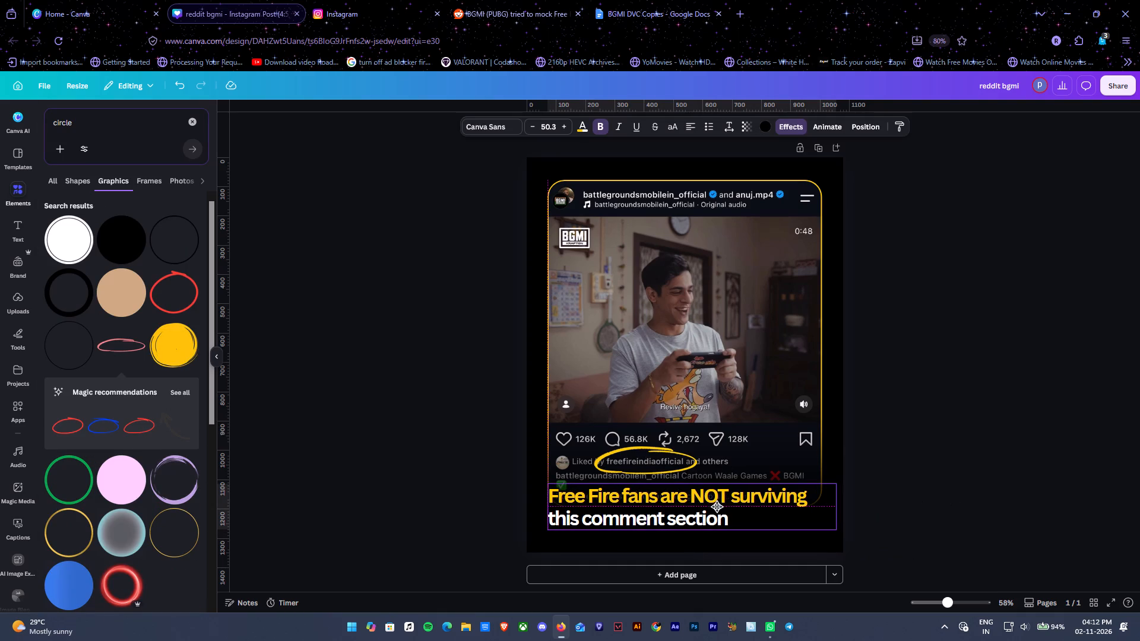
left_click(948, 459)
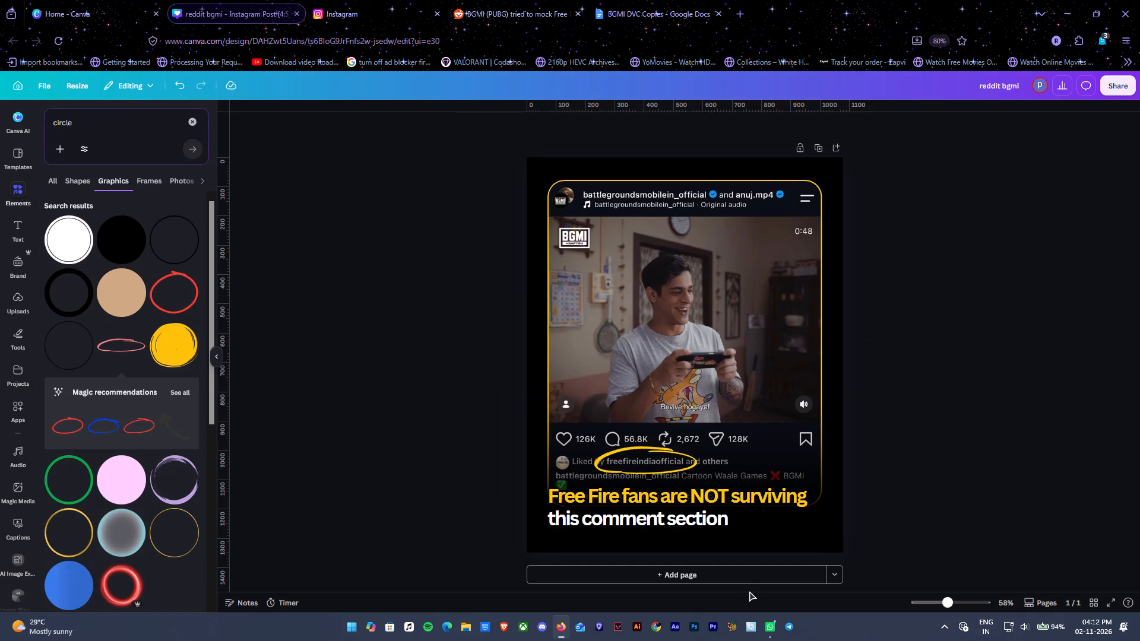
Add a second page to the design and title both pages "1".
left_click(748, 586)
left_click_drag(743, 583, 738, 580)
scroll(704, 472, "up", 10)
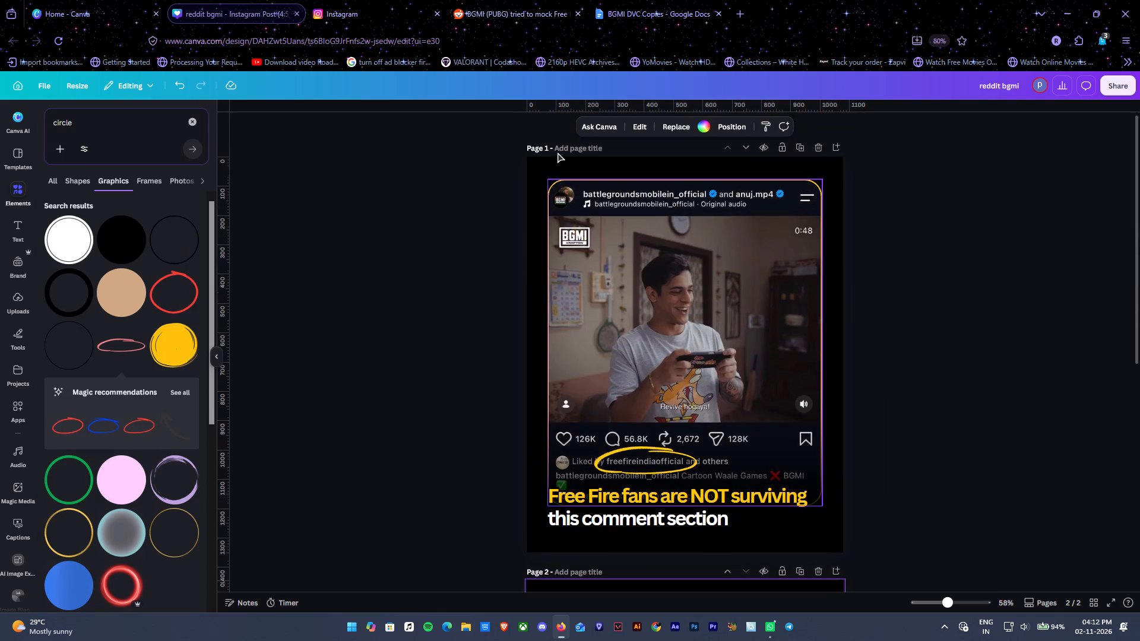
left_click(562, 144)
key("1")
scroll(597, 313, "down", 3)
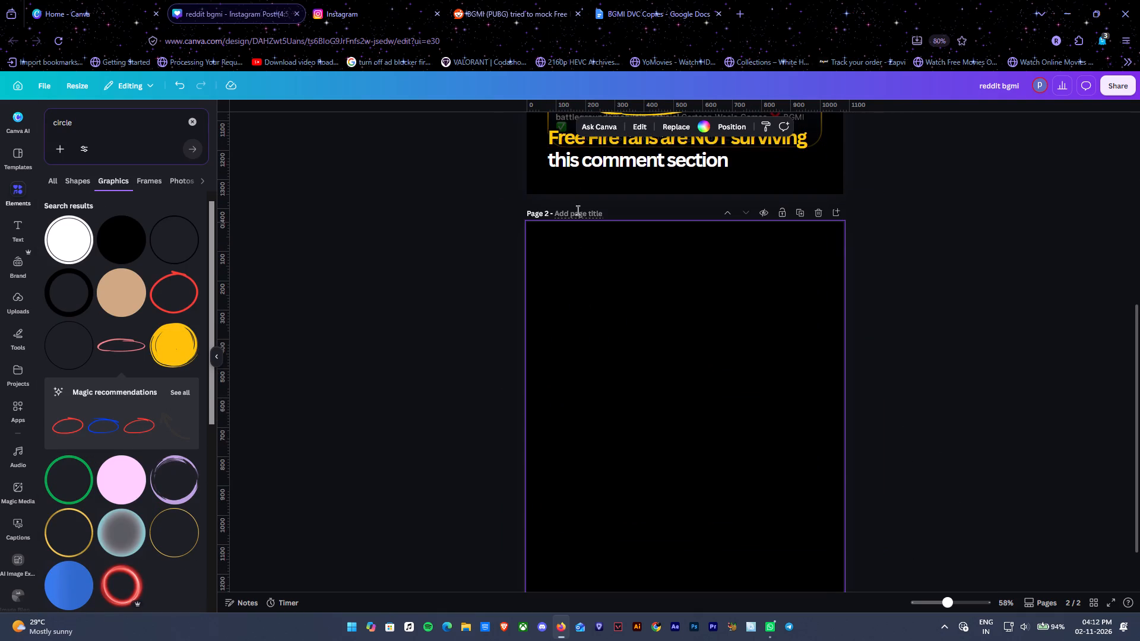
left_click(578, 210)
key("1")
left_click(939, 247)
Copy the framed BGMI screenshot from page 1 onto page 2.
scroll(792, 272, "up", 5)
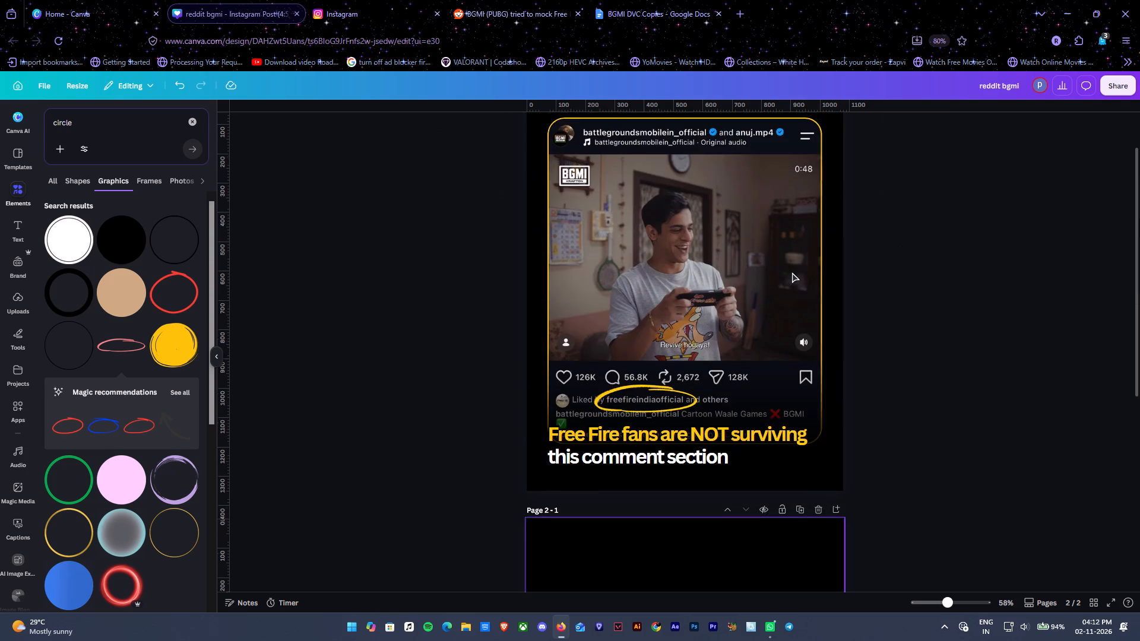
left_click(740, 197)
key("ctrl+c")
scroll(743, 266, "down", 7)
key("ctrl+v")
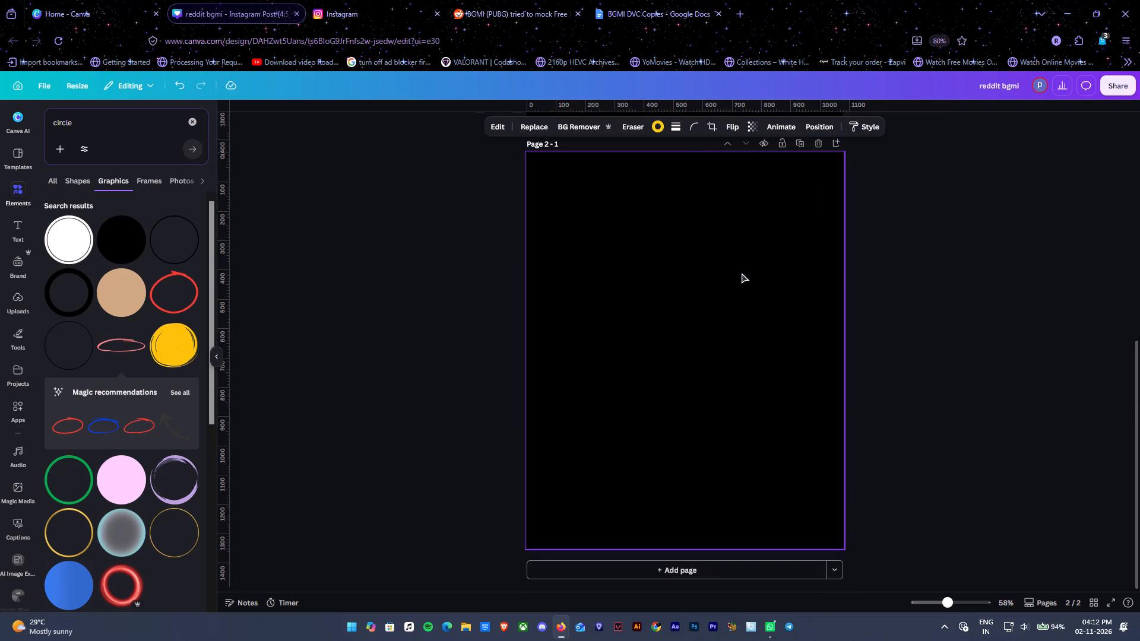
left_click_drag(727, 364, 698, 339)
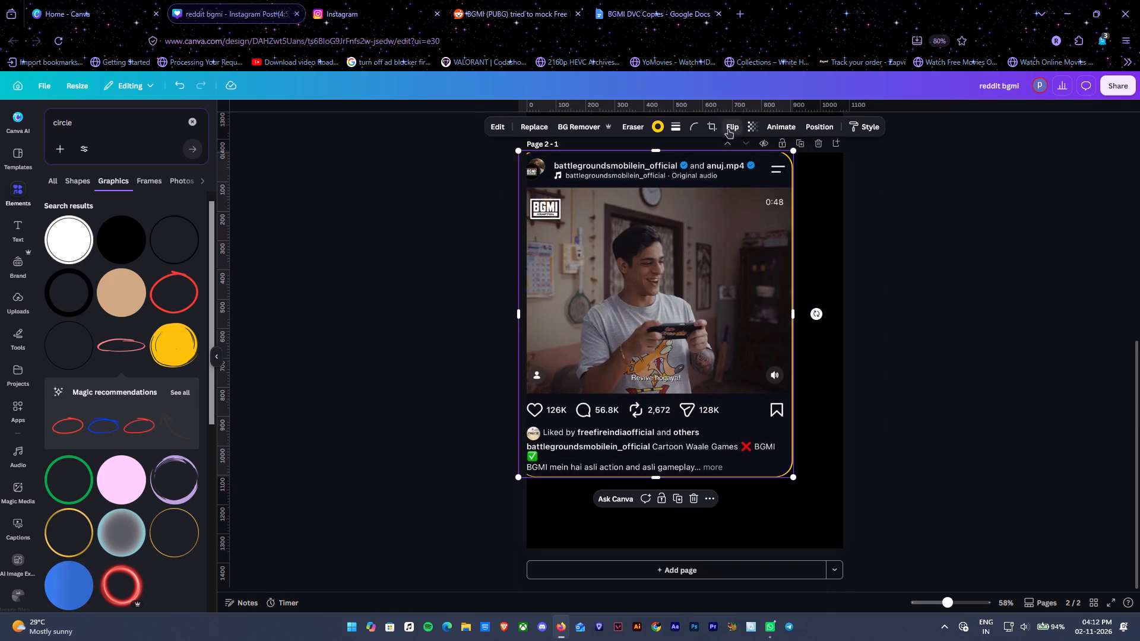
Set the page 2 screenshot's corner rounding to 0 and enlarge it to fill the page as a background.
left_click(693, 122)
left_click_drag(691, 168, 437, 163)
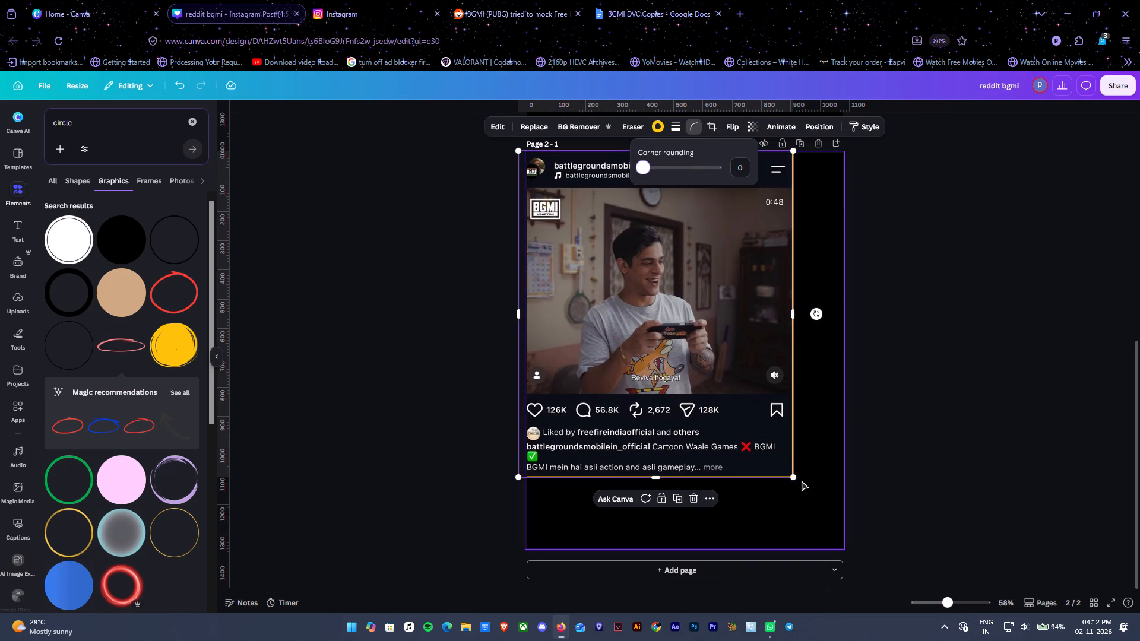
left_click_drag(796, 479, 905, 522)
left_click_drag(853, 512, 849, 509)
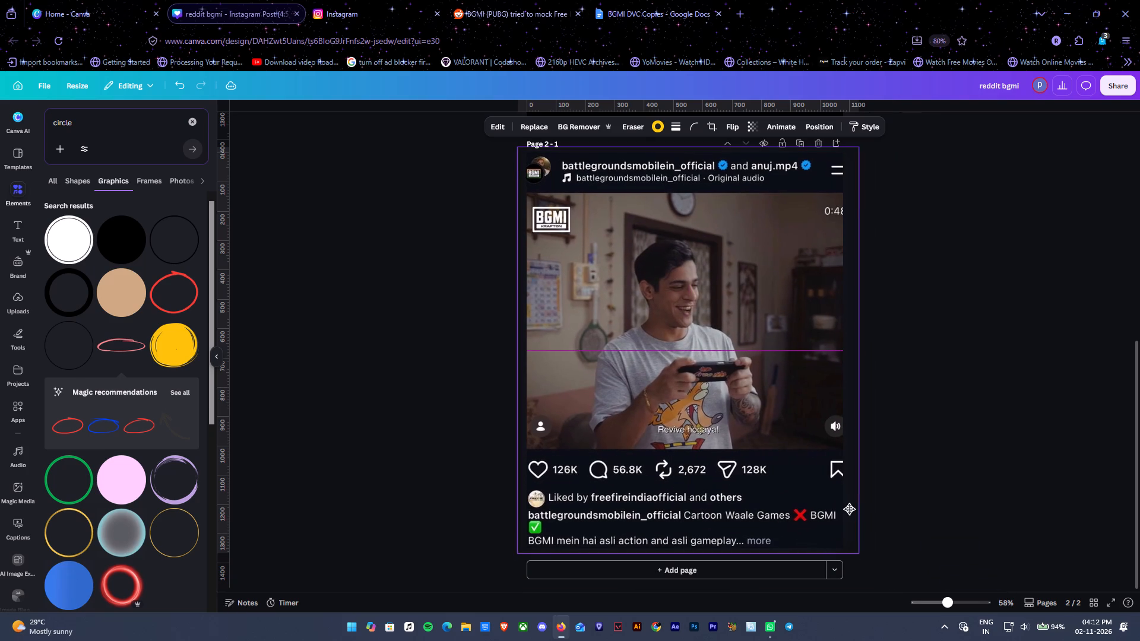
left_click_drag(849, 509, 844, 510)
Lower the page 2 background screenshot's transparency setting to 15.
left_click(748, 126)
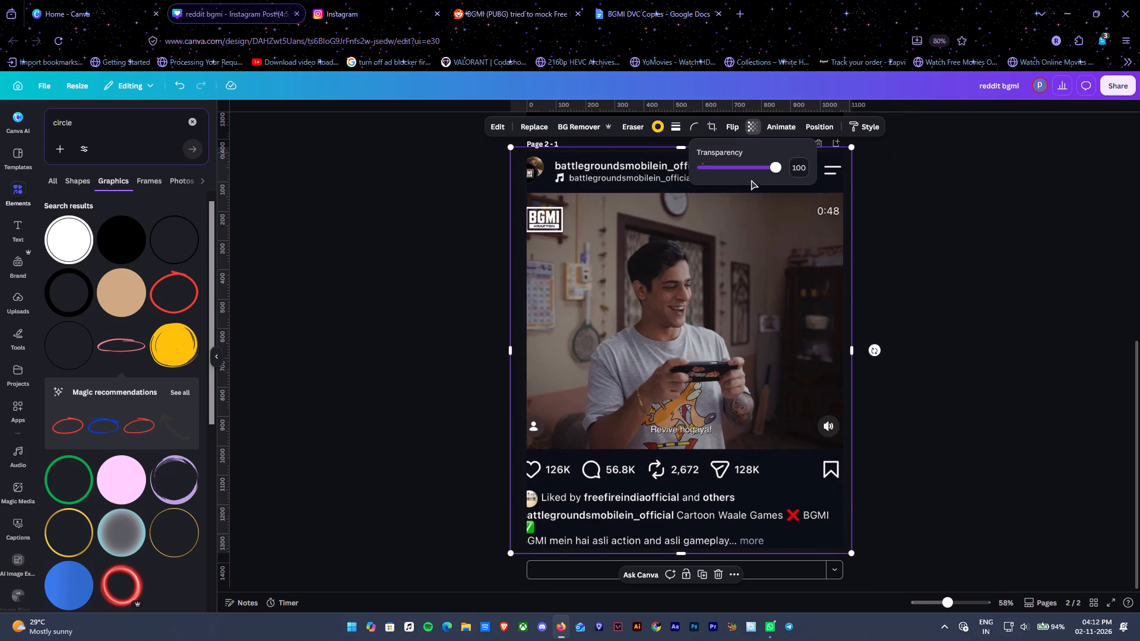
left_click_drag(748, 174, 714, 163)
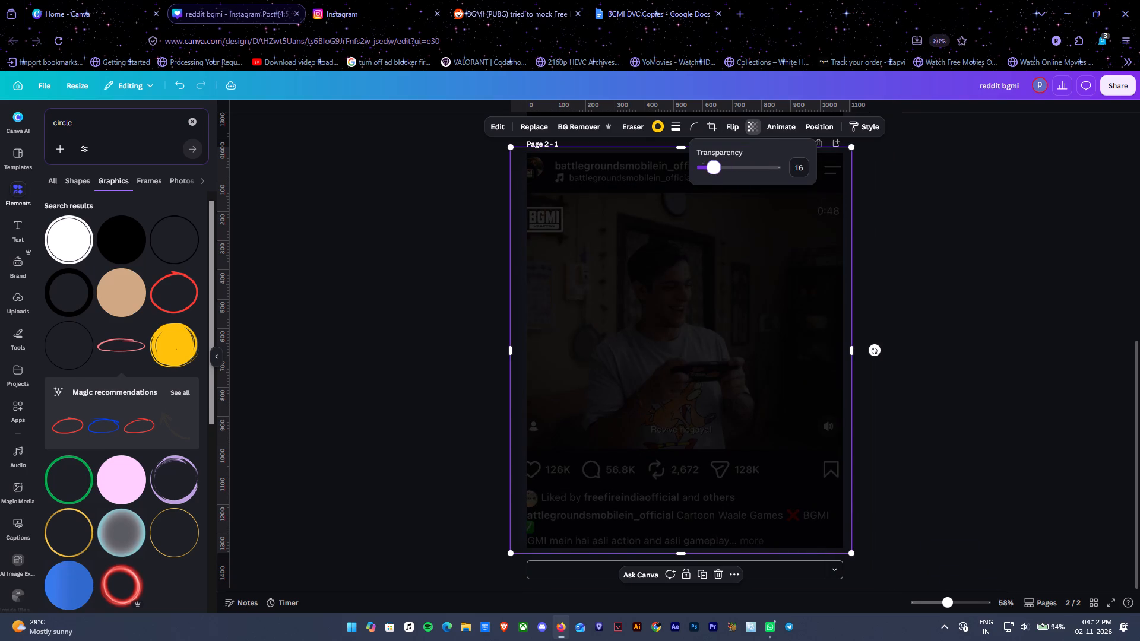
left_click_drag(714, 163, 713, 163)
Open the recent design "BGMI carousels" from the home page and return to the "reddit bgmi" design.
left_click(64, 0)
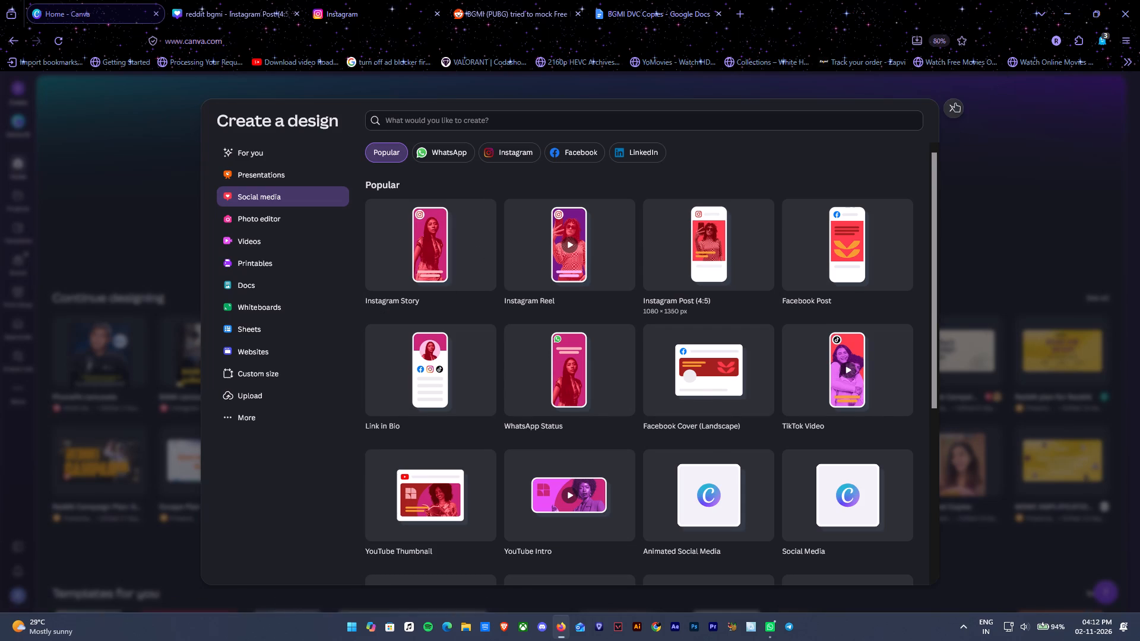
left_click(955, 103)
left_click(218, 367)
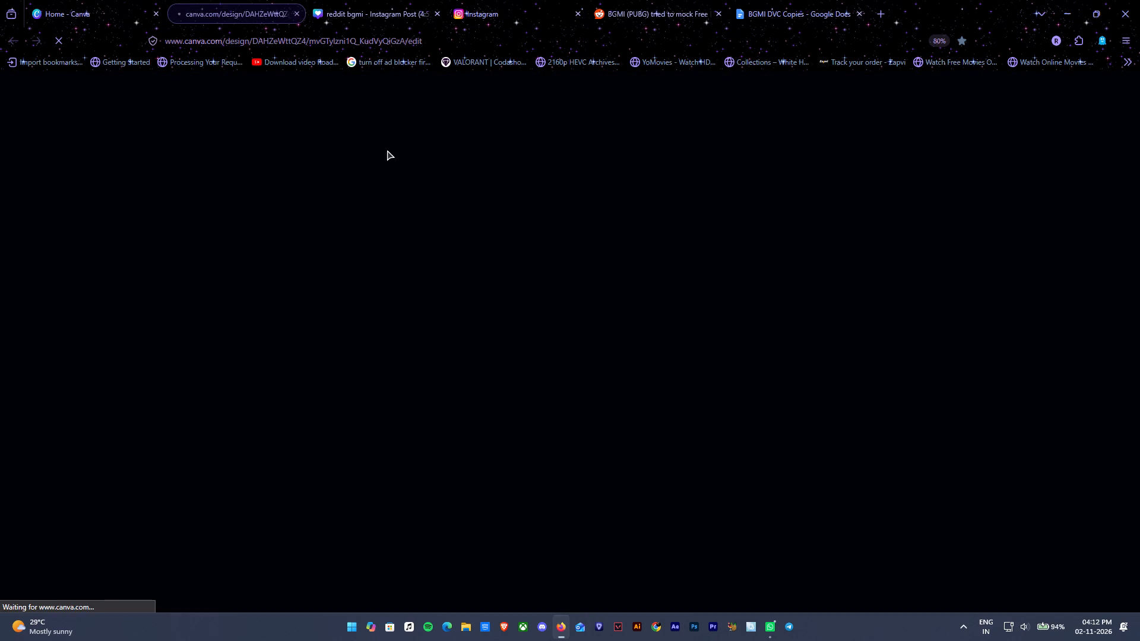
left_click(826, 0)
left_click(399, 0)
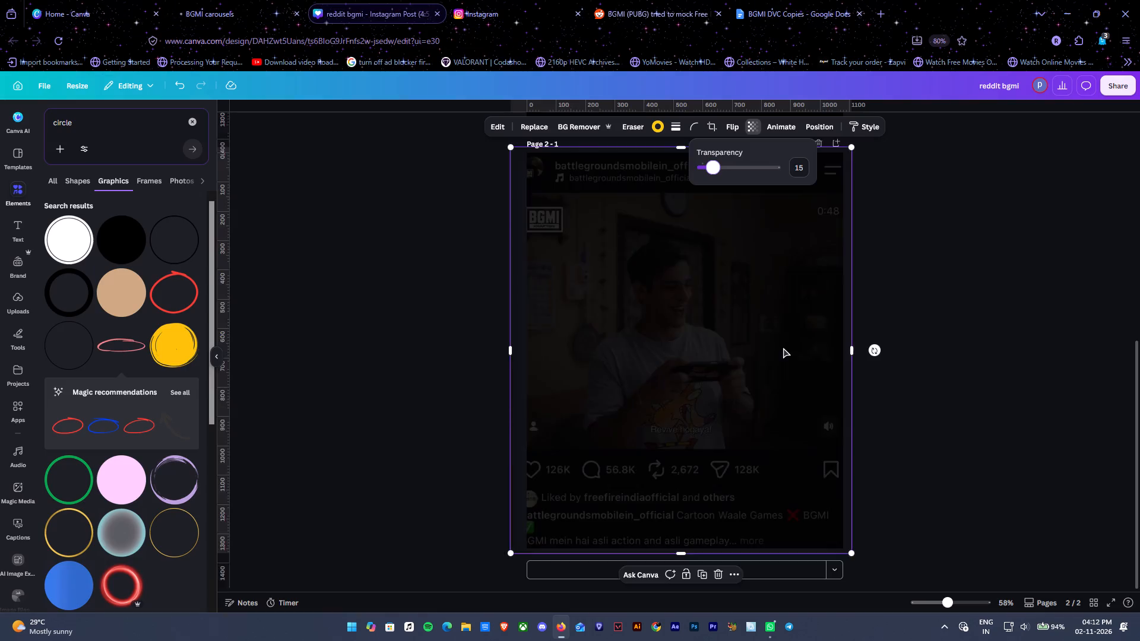
Move page 1's framed screenshot up slightly and realign the yellow circle around "freefireindiaofficial".
scroll(783, 348, "up", 7)
left_click(1085, 436)
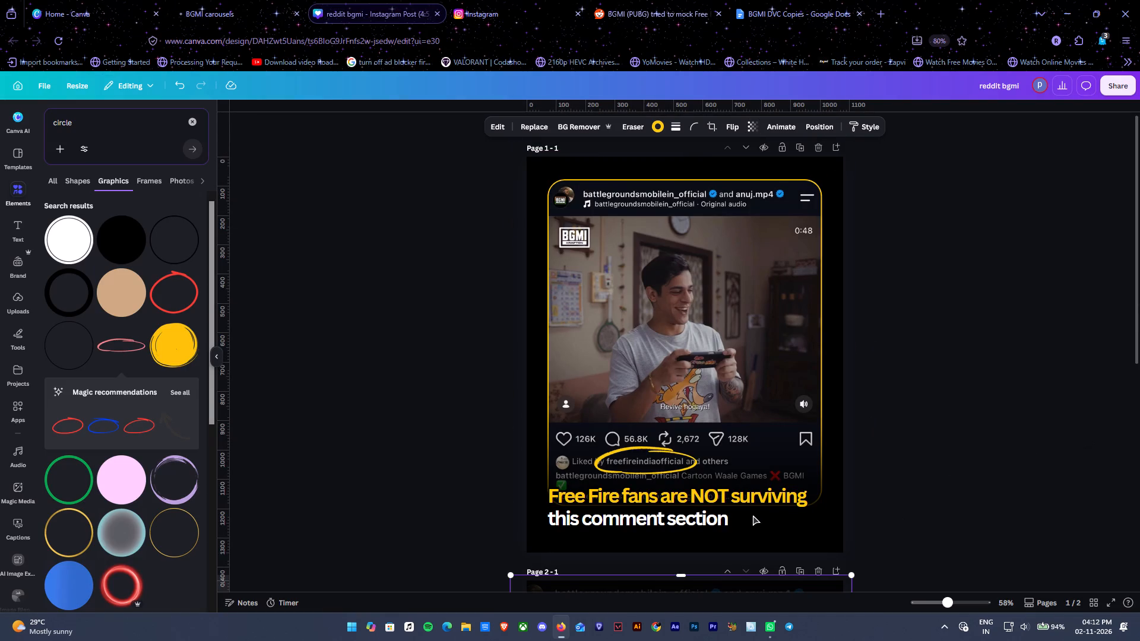
left_click(788, 261)
left_click_drag(789, 272, 790, 264)
left_click(711, 522)
left_click(721, 534)
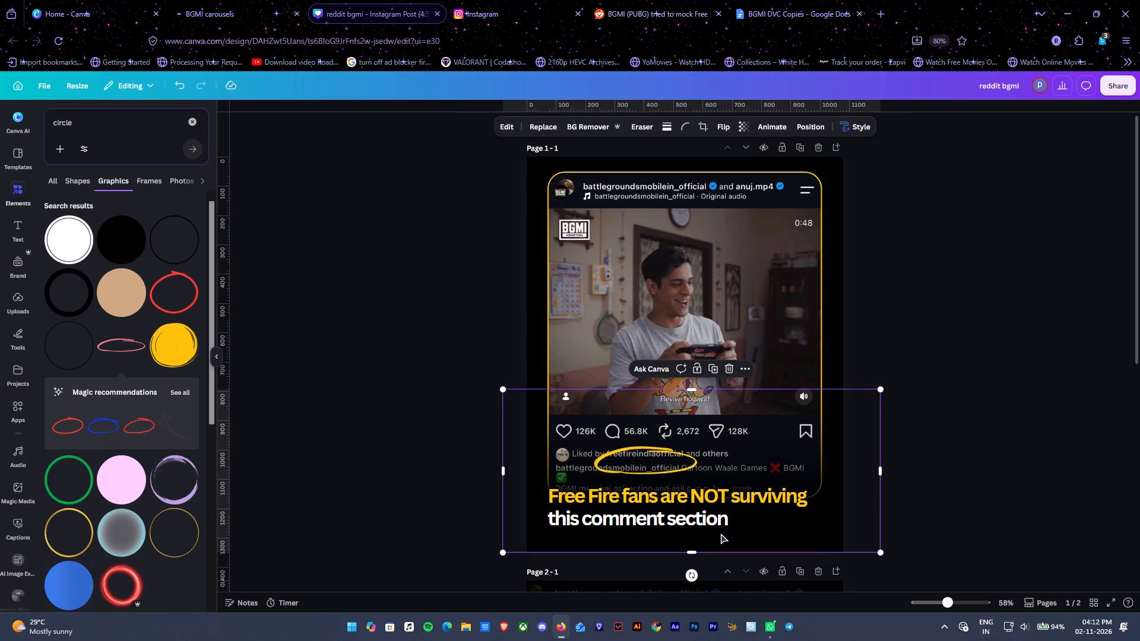
left_click(658, 460)
left_click_drag(669, 472, 672, 462)
left_click(927, 375)
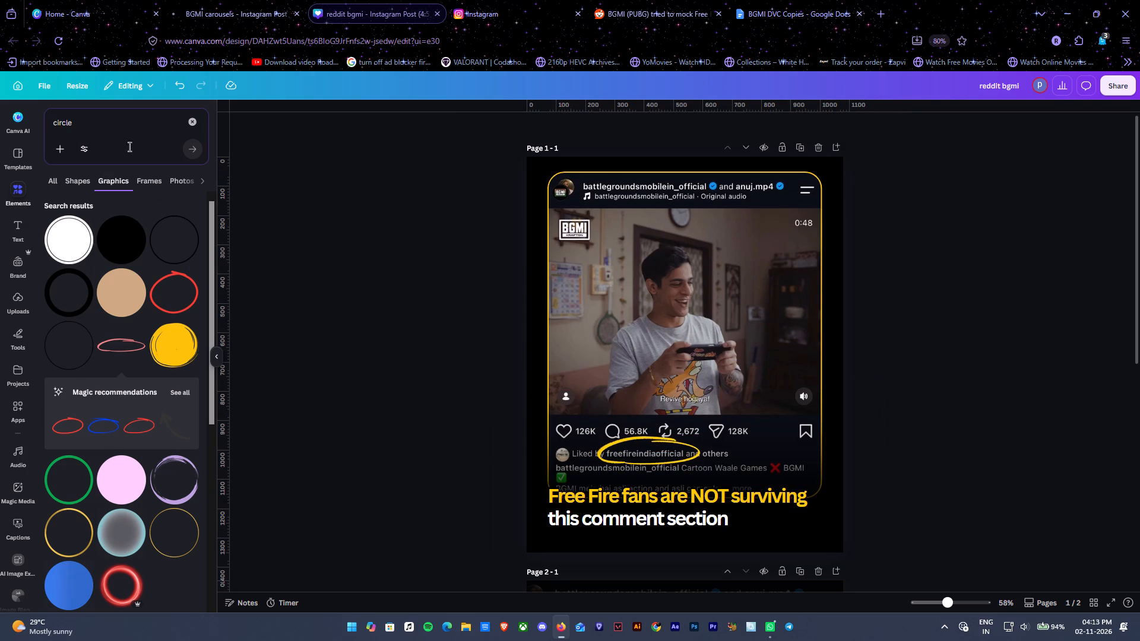
Search the graphics for "lol" and add the laughing emoji with tears to page 1.
left_click_drag(123, 126, 4, 126)
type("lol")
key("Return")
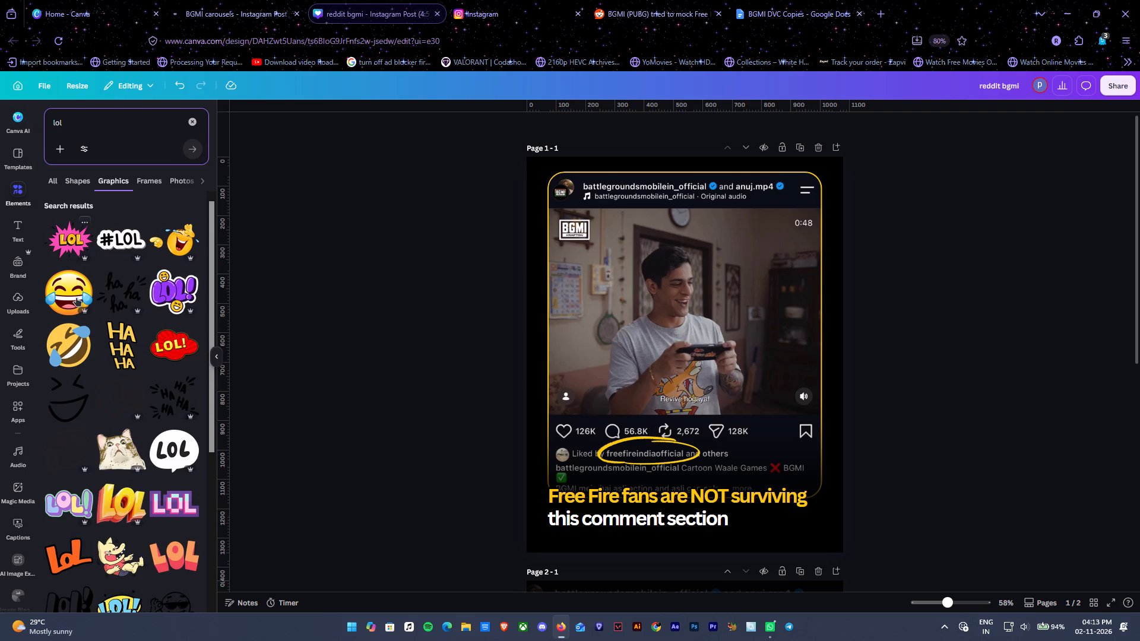
left_click_drag(70, 295, 81, 293)
Shrink the laughing emoji and place it over the top-right corner of the screenshot frame.
left_click_drag(685, 357, 803, 387)
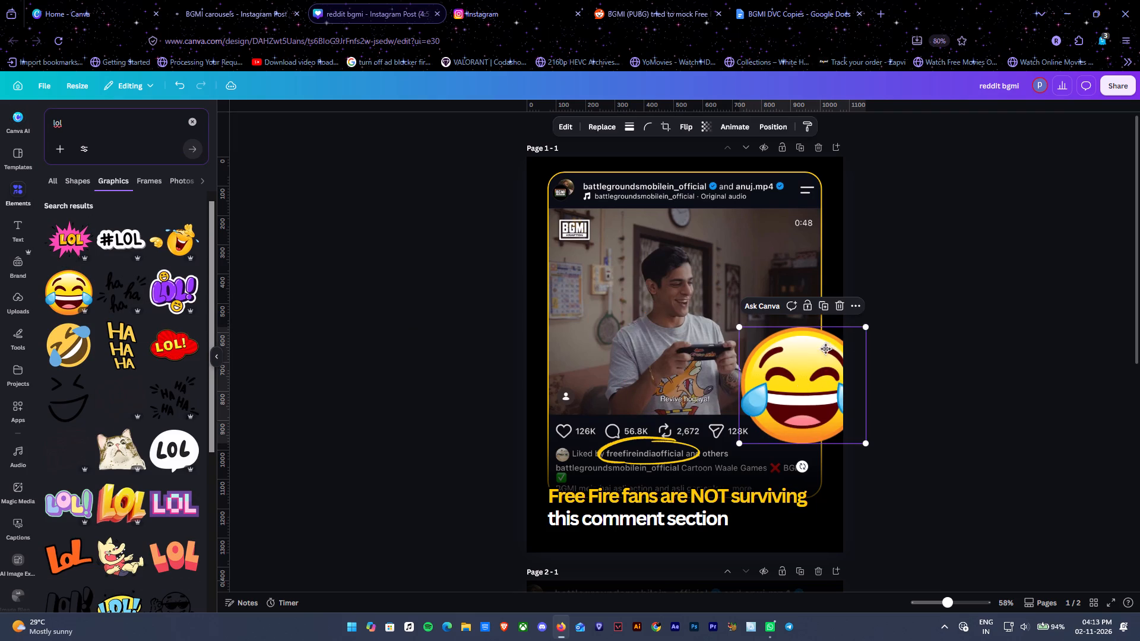
left_click_drag(868, 325, 842, 396)
left_click_drag(780, 418, 814, 249)
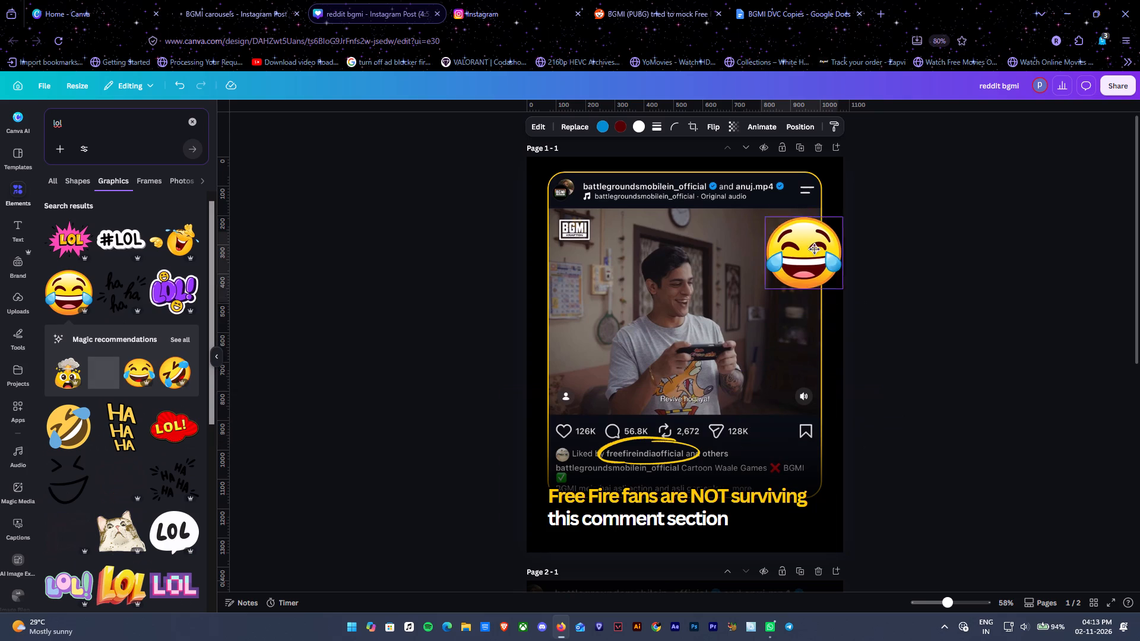
left_click_drag(814, 249, 810, 208)
left_click(951, 210)
left_click(796, 184)
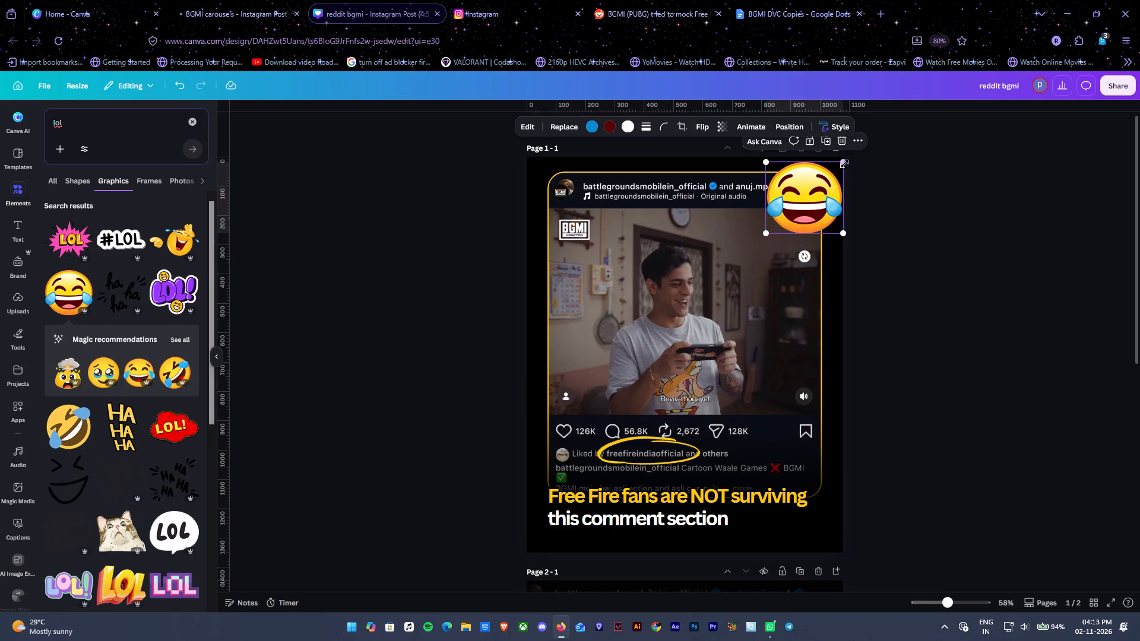
left_click_drag(844, 163, 837, 175)
left_click(820, 192)
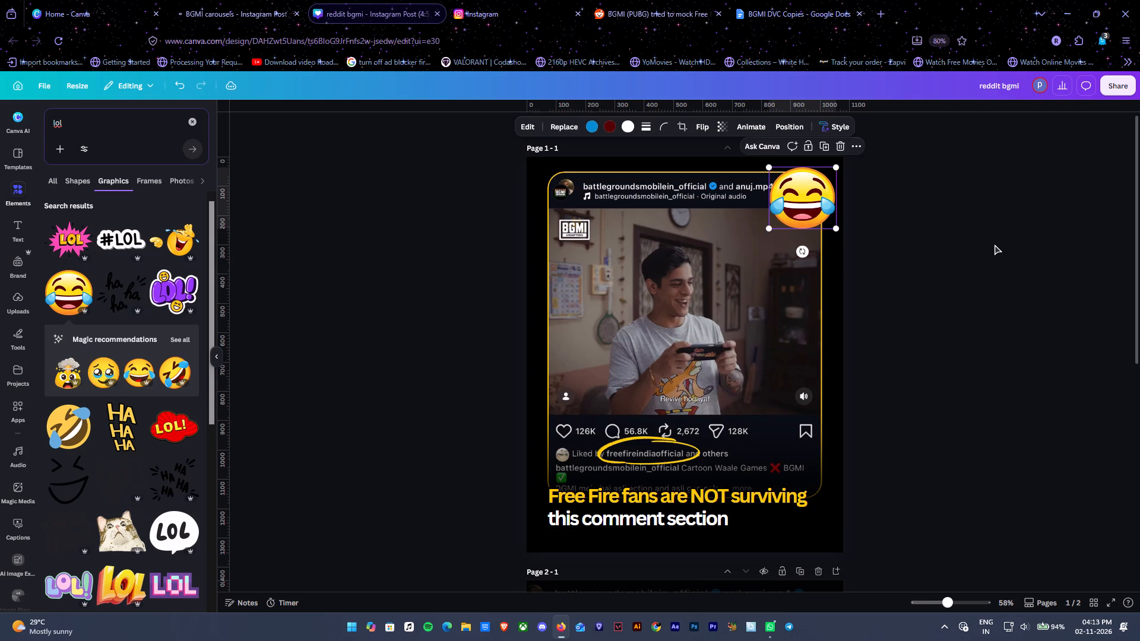
left_click(1002, 245)
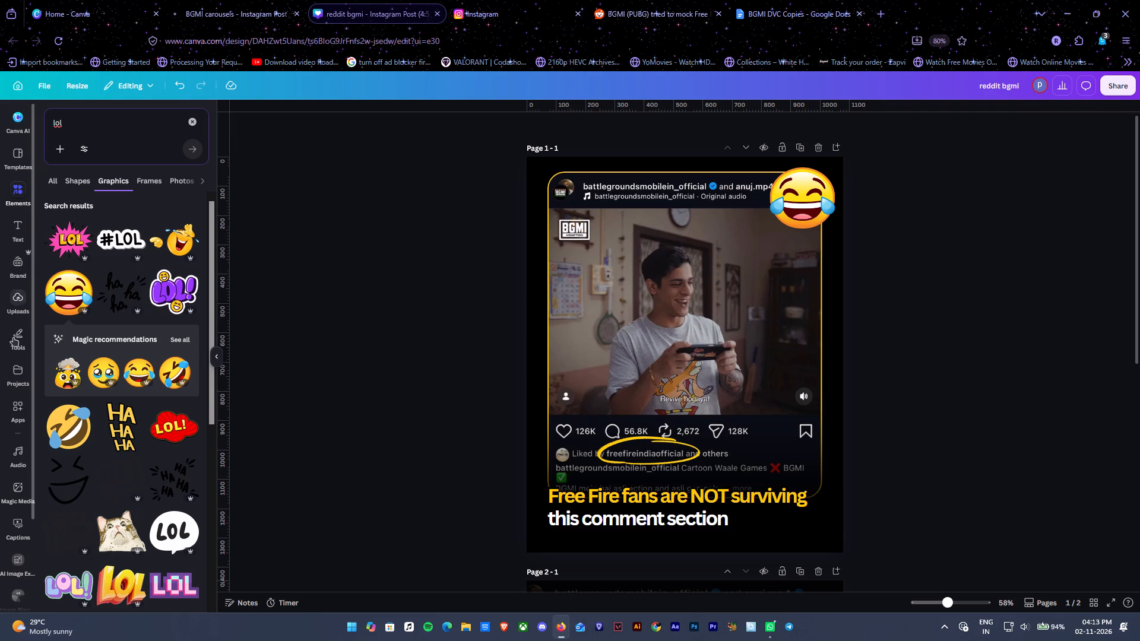
Add a rectangle over the heading line "this comment section", about 98 px high and stretched past the page's right edge.
left_click(13, 353)
left_click(55, 303)
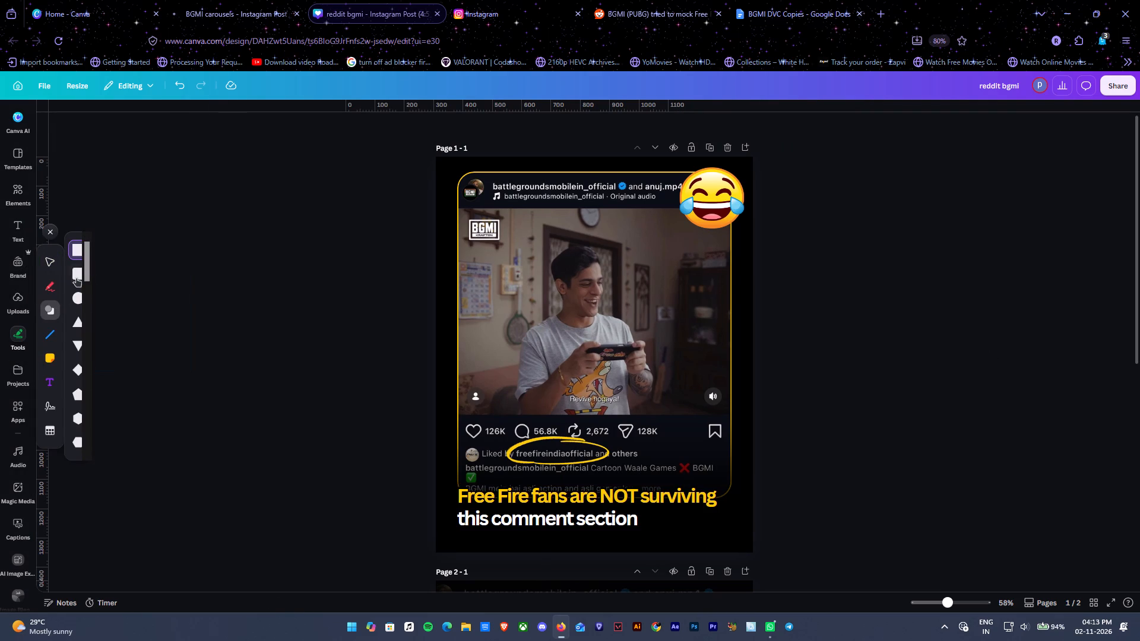
left_click(449, 507)
scroll(507, 563, "down", 1)
left_click_drag(498, 543, 505, 479)
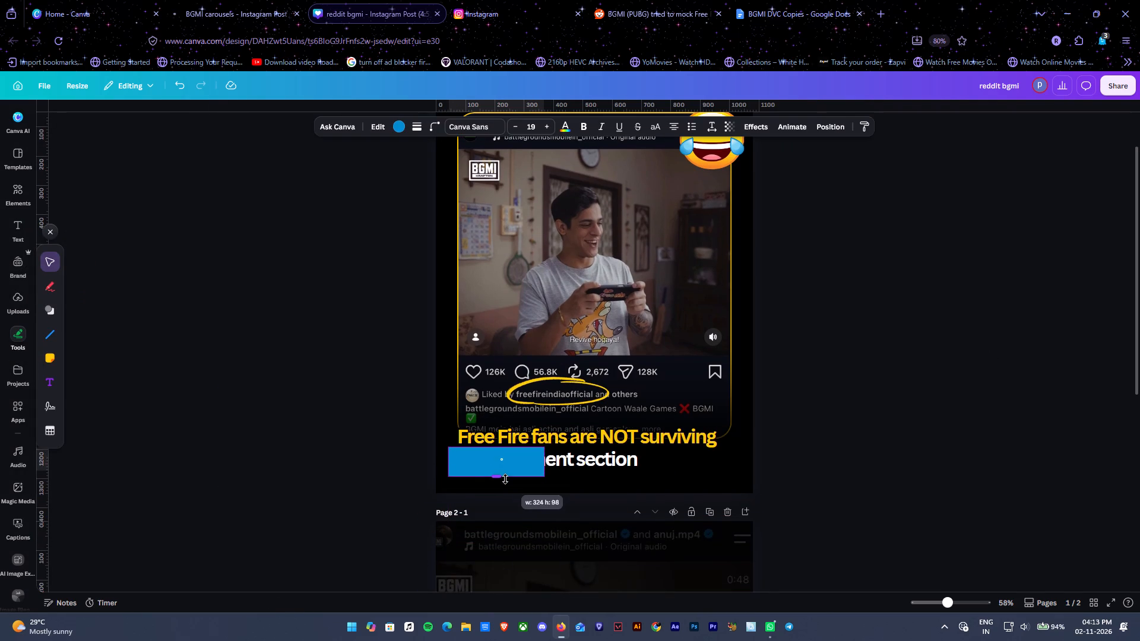
left_click_drag(505, 479, 505, 476)
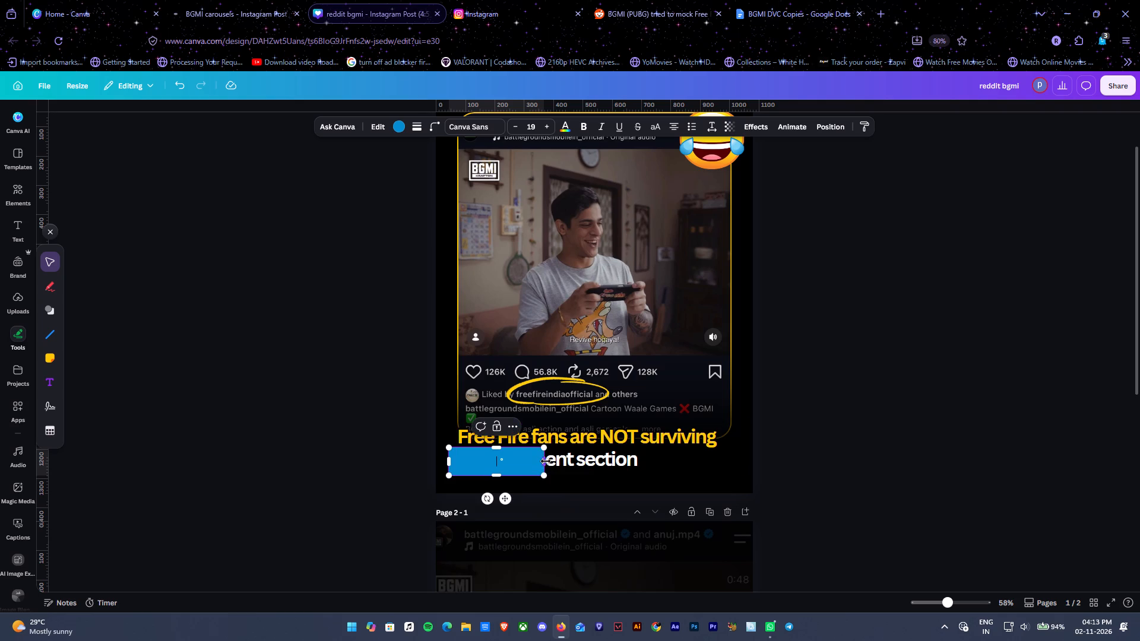
left_click_drag(546, 461, 1016, 459)
left_click(1019, 459)
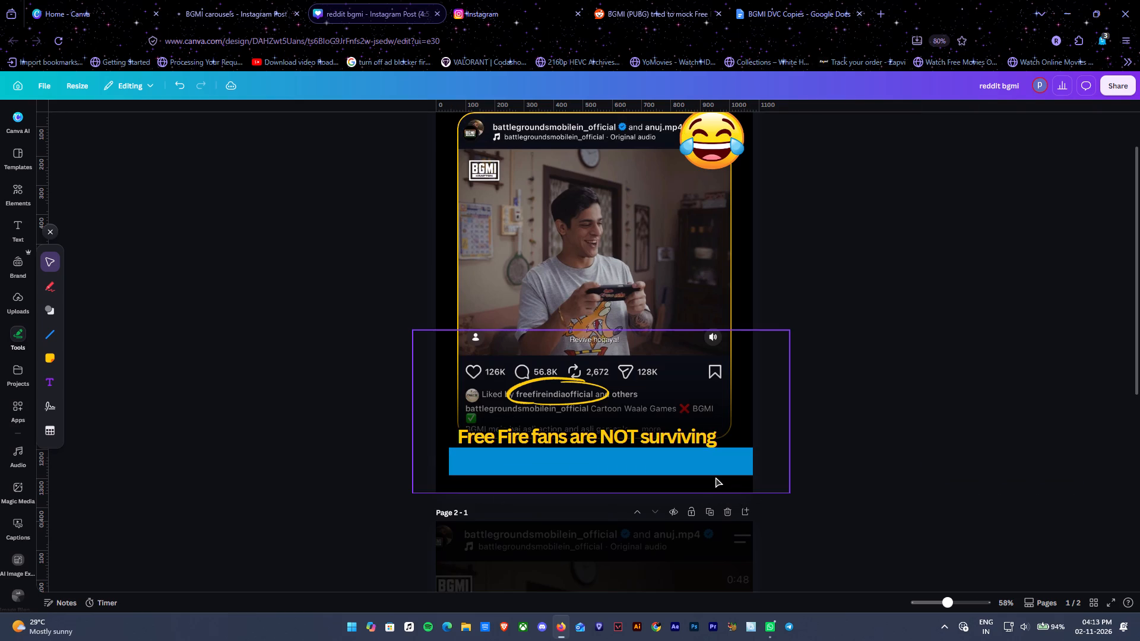
Send the blue rectangle behind the heading text.
left_click(717, 475)
left_click(727, 453)
key("ctrl+bracketleft")
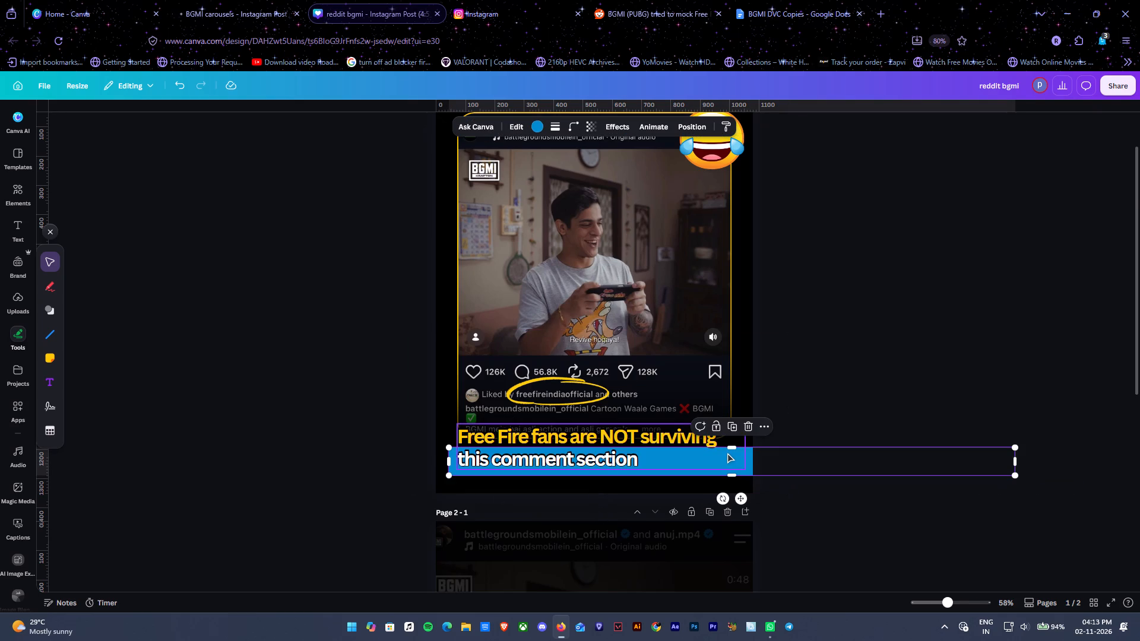
Reduce the blue rectangle's height so its bottom edge sits near the base of the text "this comment section".
scroll(685, 482, "up", 3, "ctrl+alt")
left_click_drag(776, 472, 778, 466)
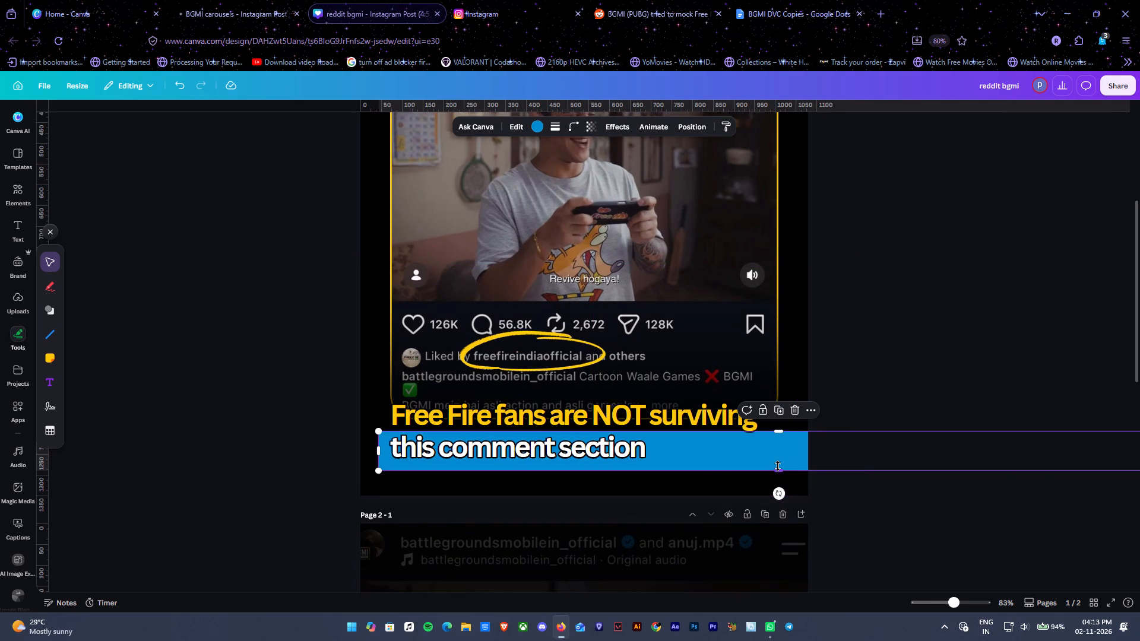
left_click_drag(778, 466, 781, 456)
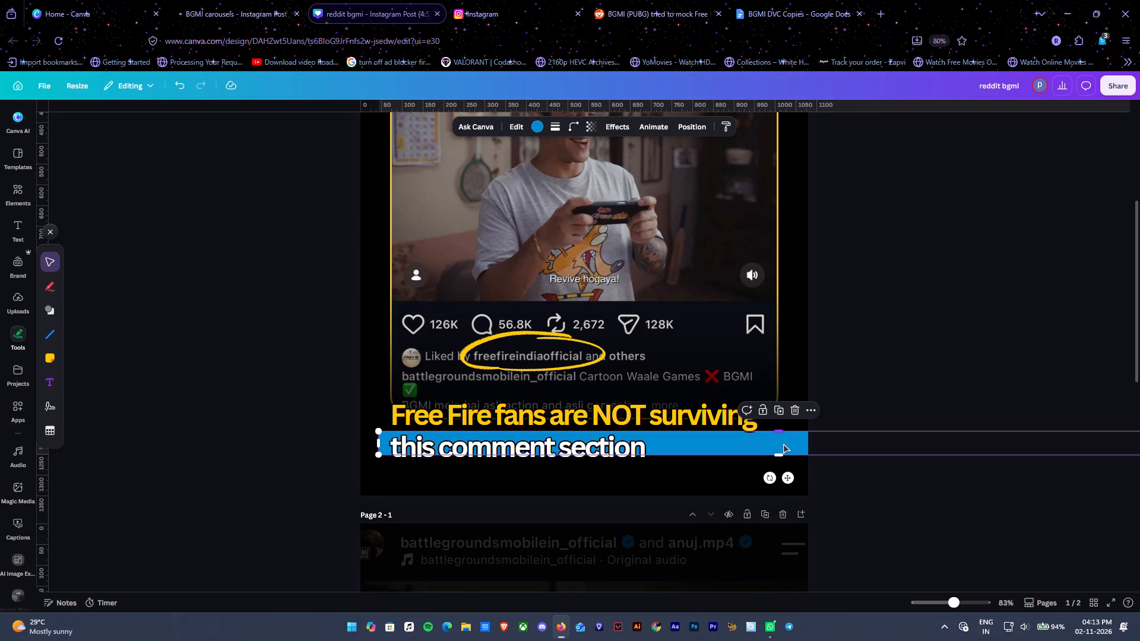
left_click(780, 456)
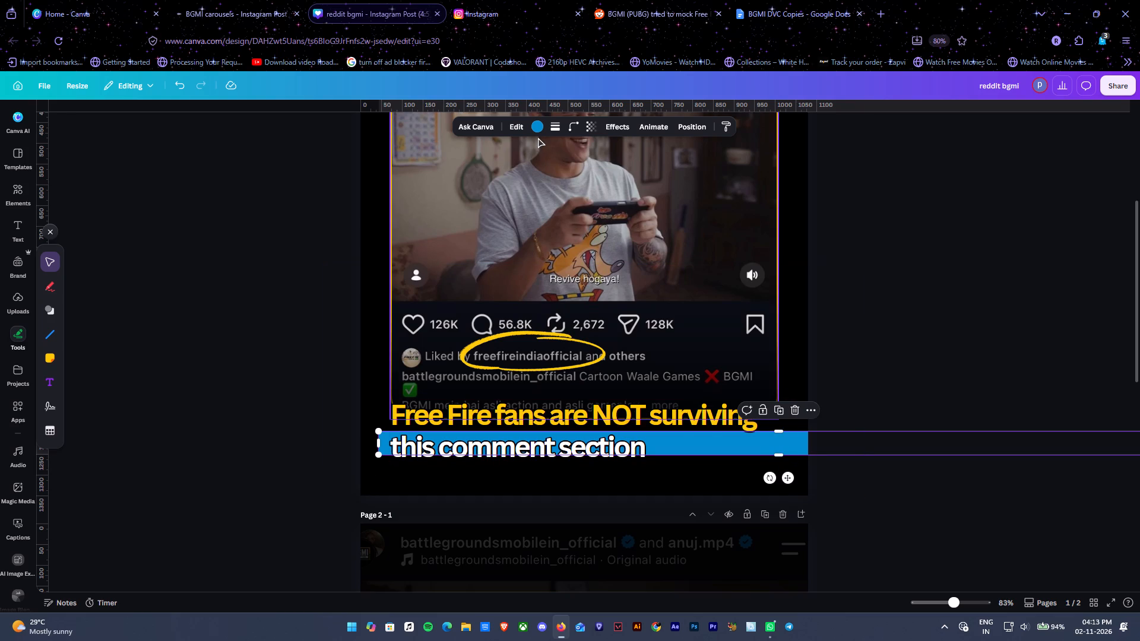
Recolour the rectangle behind "this comment section" to the Monk-E brand yellow.
left_click(538, 128)
left_click(73, 222)
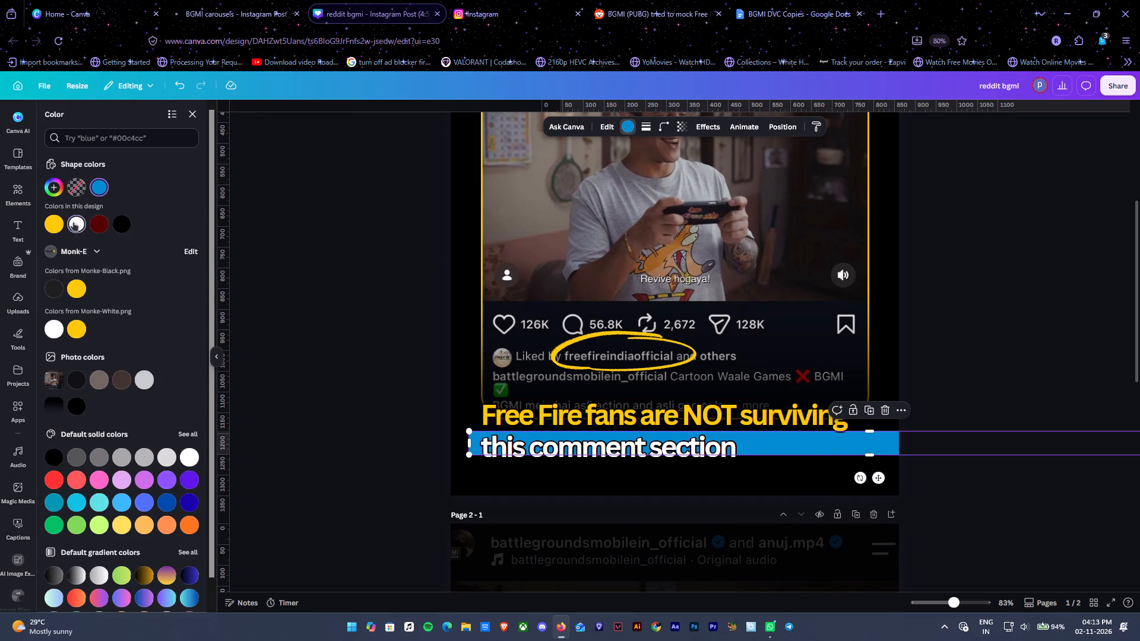
left_click(76, 287)
double_click(1043, 298)
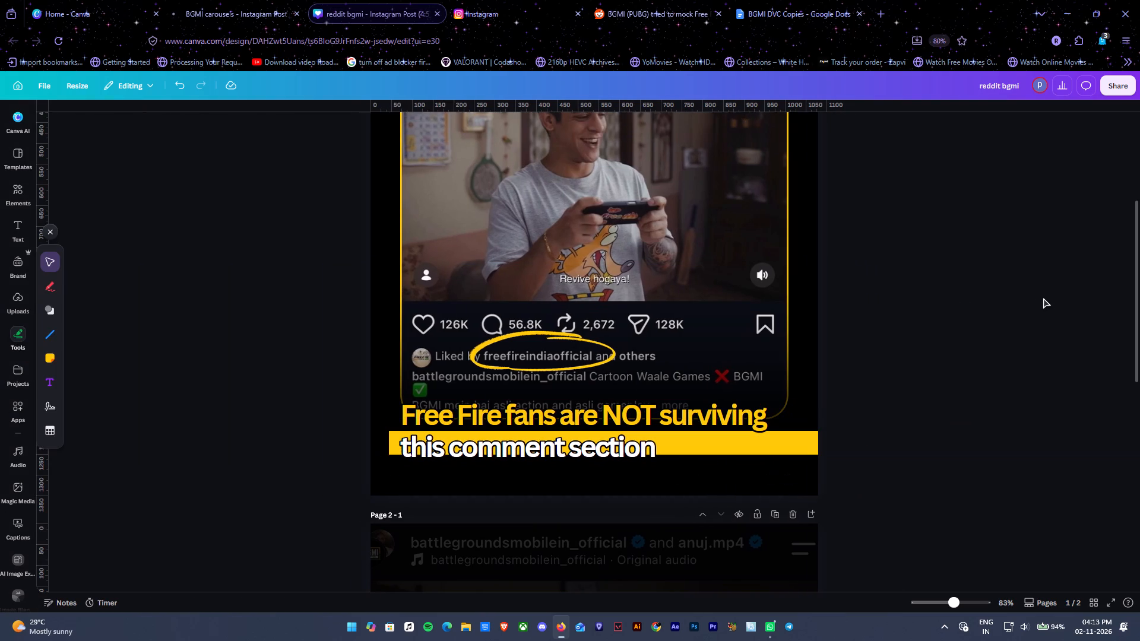
Adjust the bottom edge of the yellow rectangle behind "this comment section".
left_click(814, 433)
left_click(784, 452)
left_click_drag(791, 456, 795, 468)
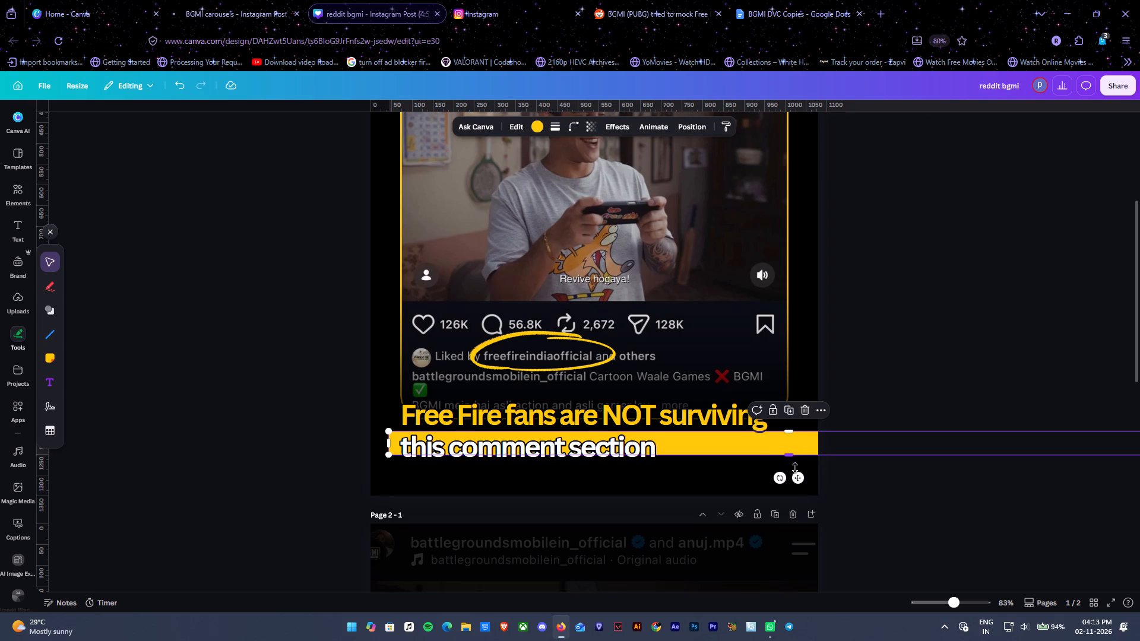
Make the yellow bar behind "this comment section" slightly taller so it fully backs the heading's second line.
left_click_drag(795, 468, 796, 462)
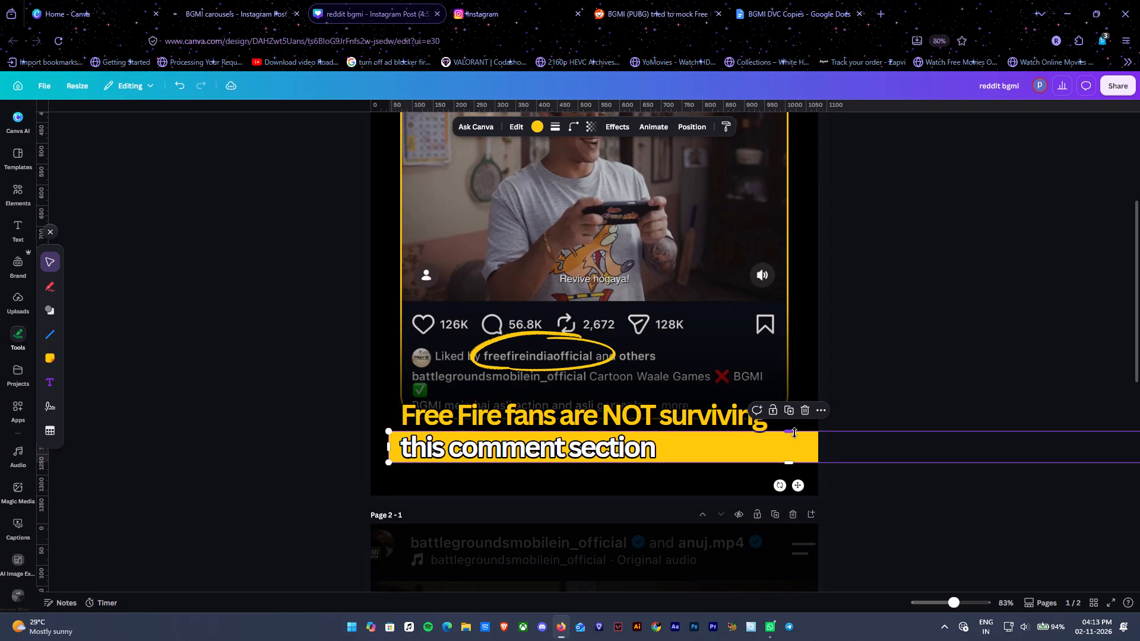
left_click(959, 380)
Copy the yellow bar on page 1 and add a horizontal guide along the bar's upper edge.
scroll(959, 379, "down", 5, "ctrl+alt")
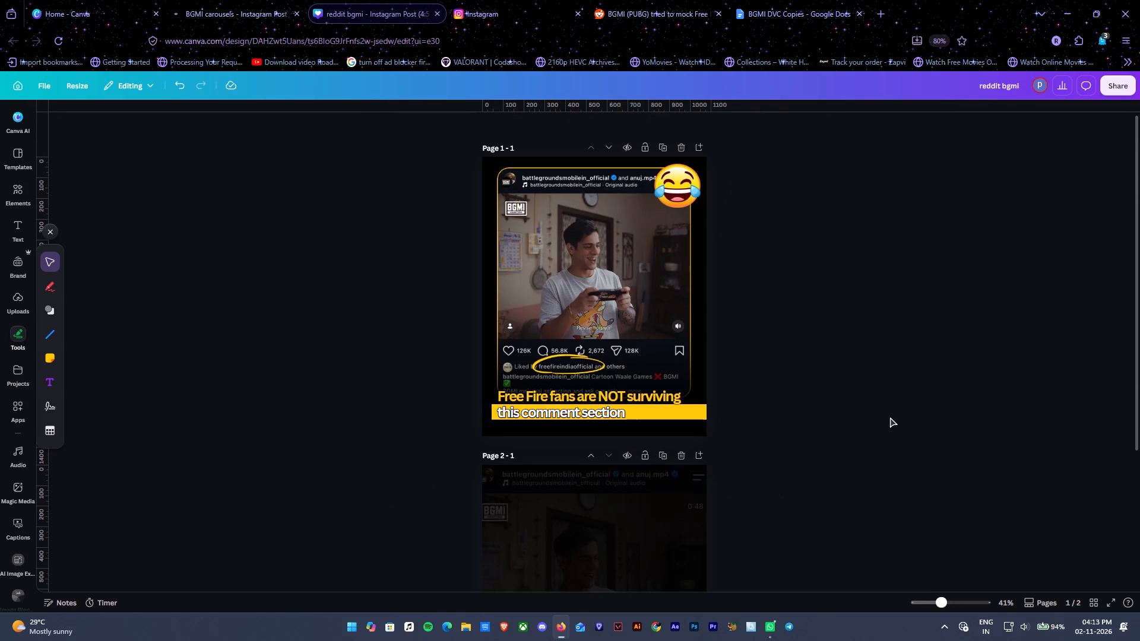
scroll(890, 417, "up", 1)
scroll(882, 417, "down", 5)
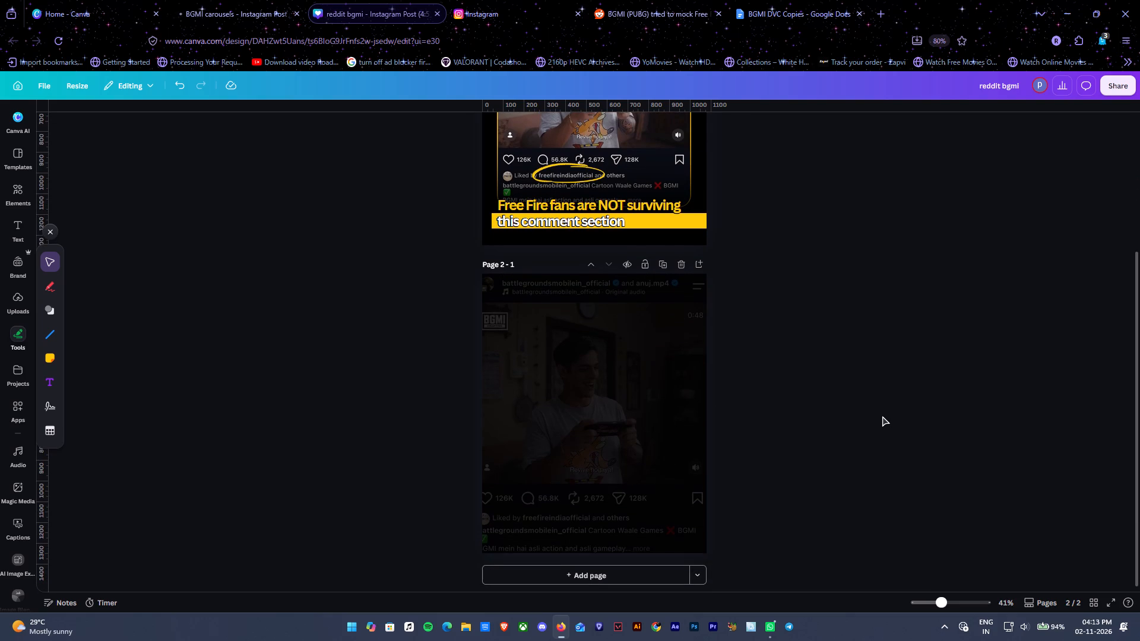
left_click(705, 219)
key("ctrl+c")
left_click_drag(720, 107, 745, 218)
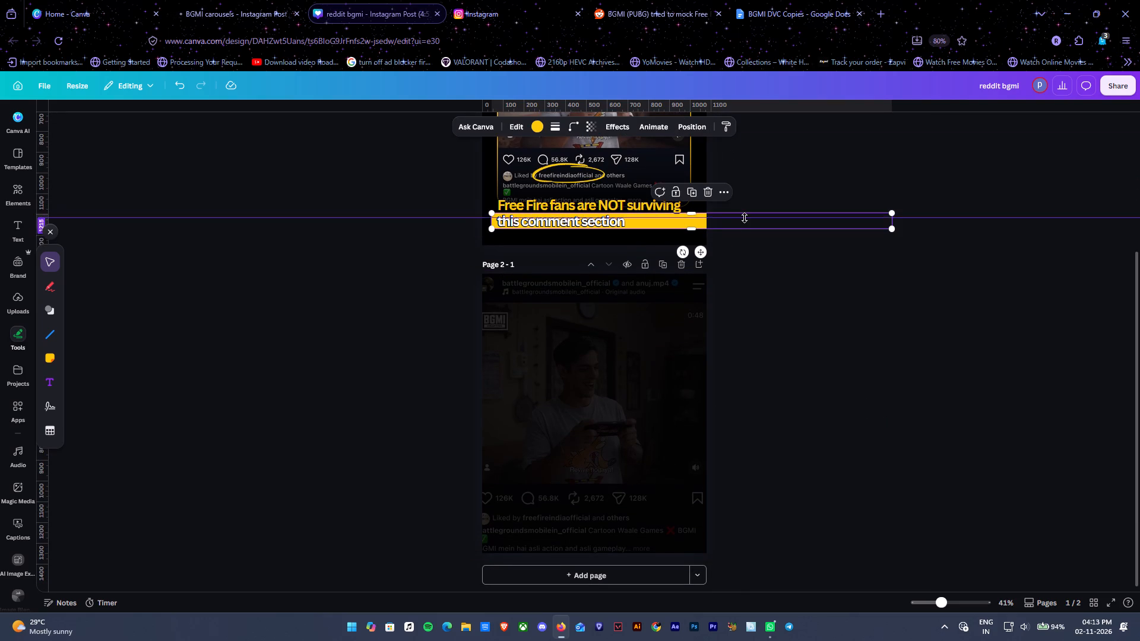
left_click_drag(745, 218, 745, 212)
Paste the yellow bar onto page 2 and slide it sideways at the same height until it bleeds off the page's left edge.
left_click(796, 299)
key("ctrl+v")
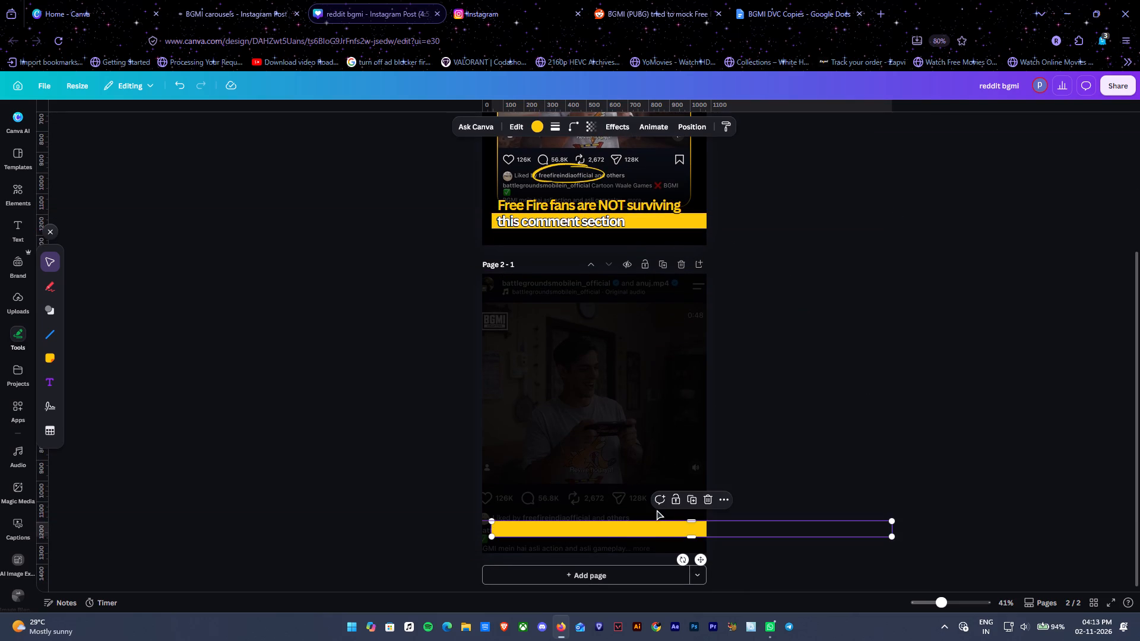
left_click_drag(627, 528, 593, 525)
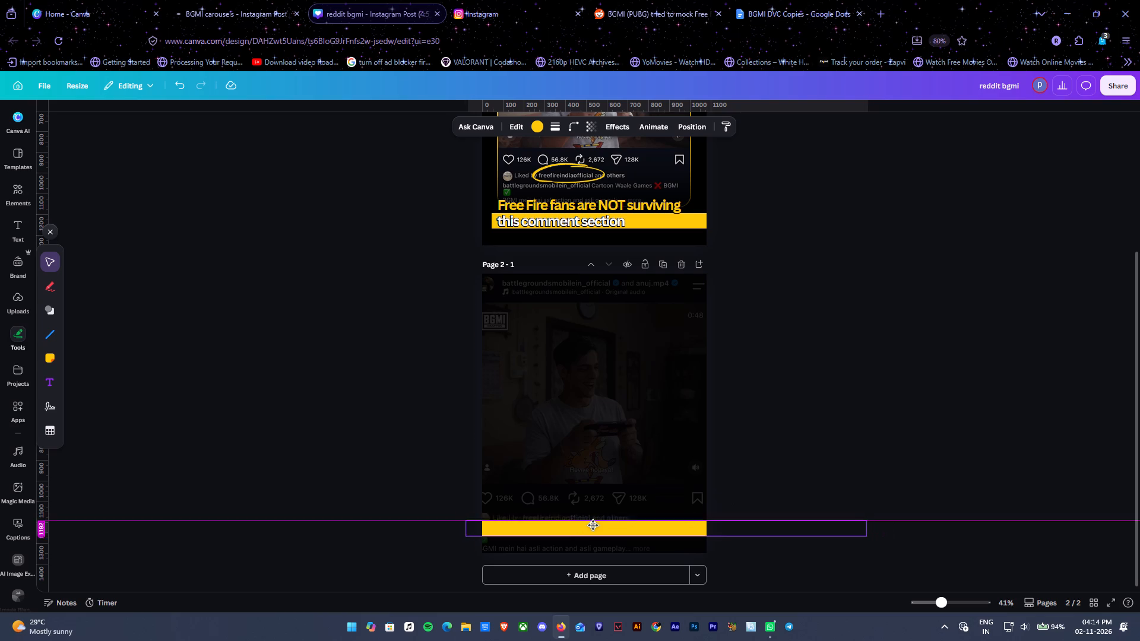
left_click_drag(593, 525, 418, 528)
double_click(780, 395)
scroll(780, 395, "up", 1, "ctrl+alt")
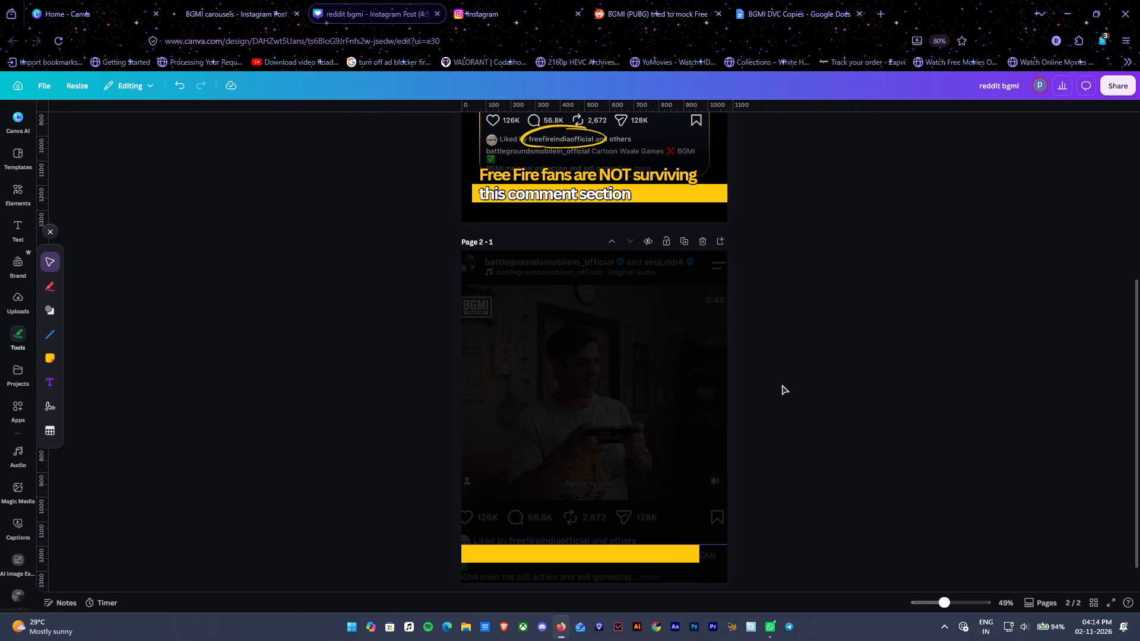
Copy the upper comment screenshot from page 2 of the BGMI carousels design and place it near the top right of reddit bgmi's page 2.
left_click(220, 0)
scroll(608, 420, "down", 5)
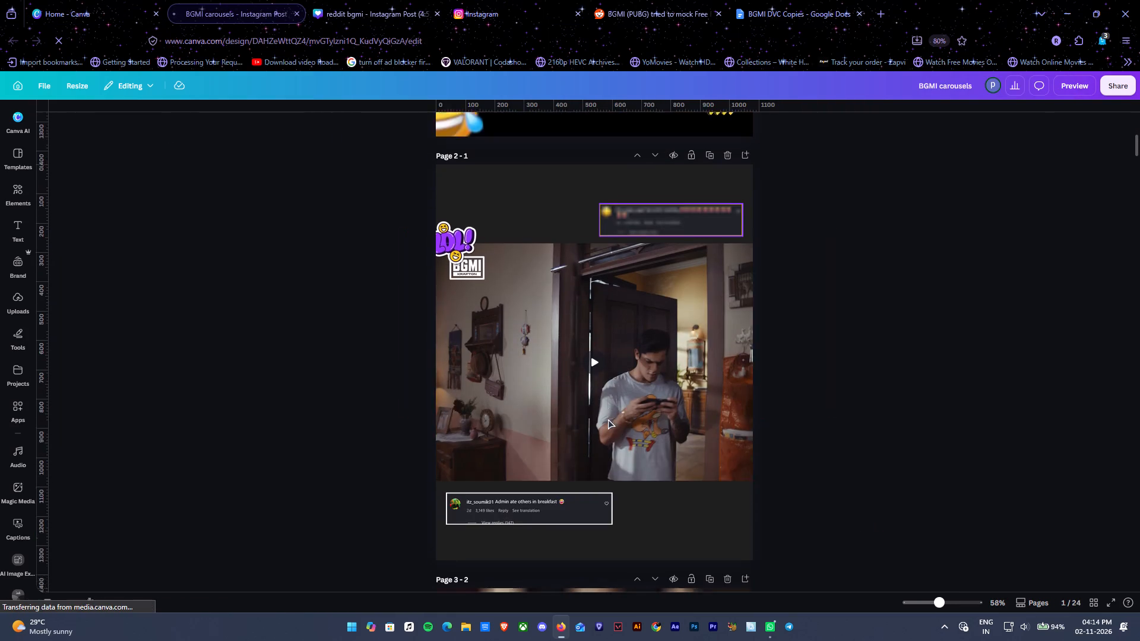
left_click(678, 187)
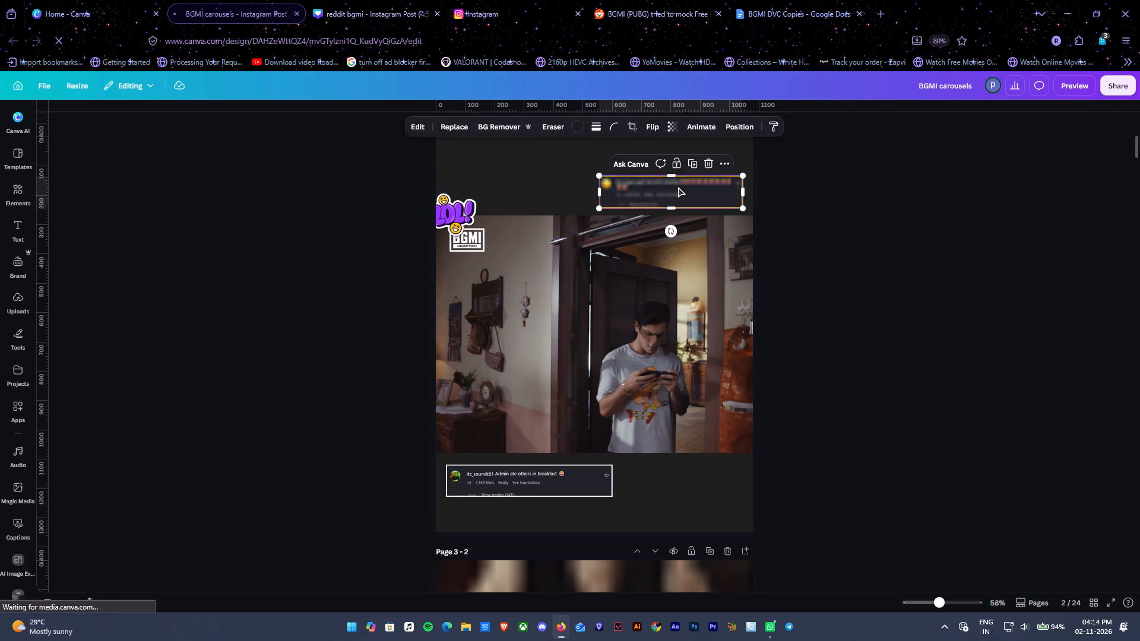
key("ctrl+c")
left_click(392, 0)
key("ctrl+v")
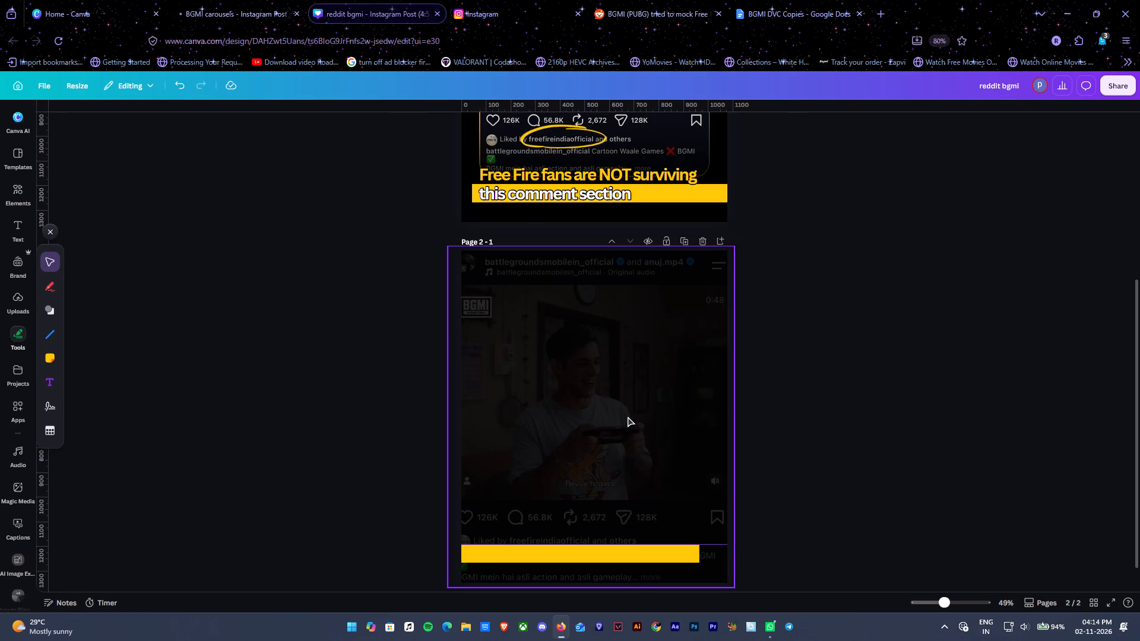
left_click(628, 417)
key("ctrl+v")
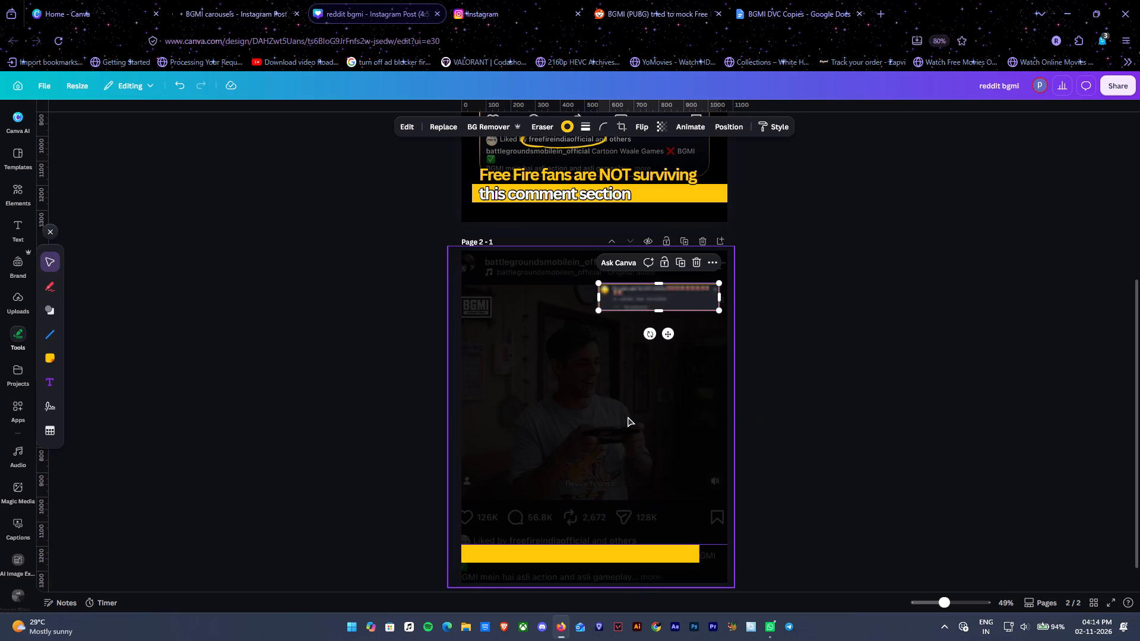
left_click_drag(663, 290, 654, 308)
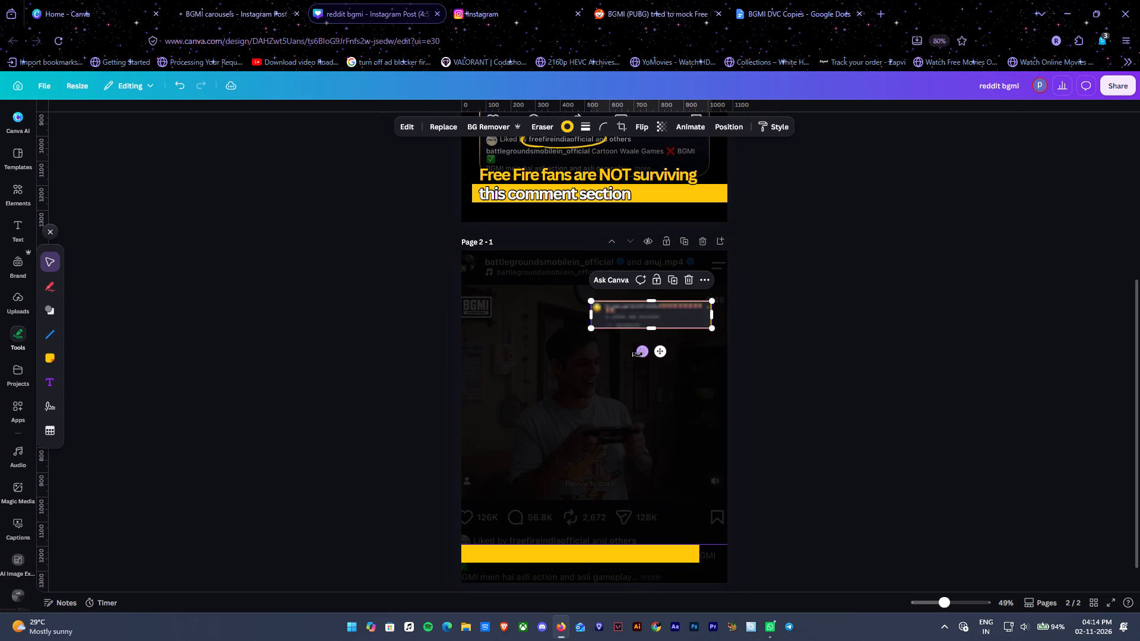
Tilt the blurred comment screenshot near page 2's upper right slightly clockwise.
left_click(642, 354)
Copy the lower comment screenshot from page 2 of BGMI carousels onto reddit bgmi's page 2, mid-left below the first comment, tilted slightly counterclockwise.
left_click(267, 6)
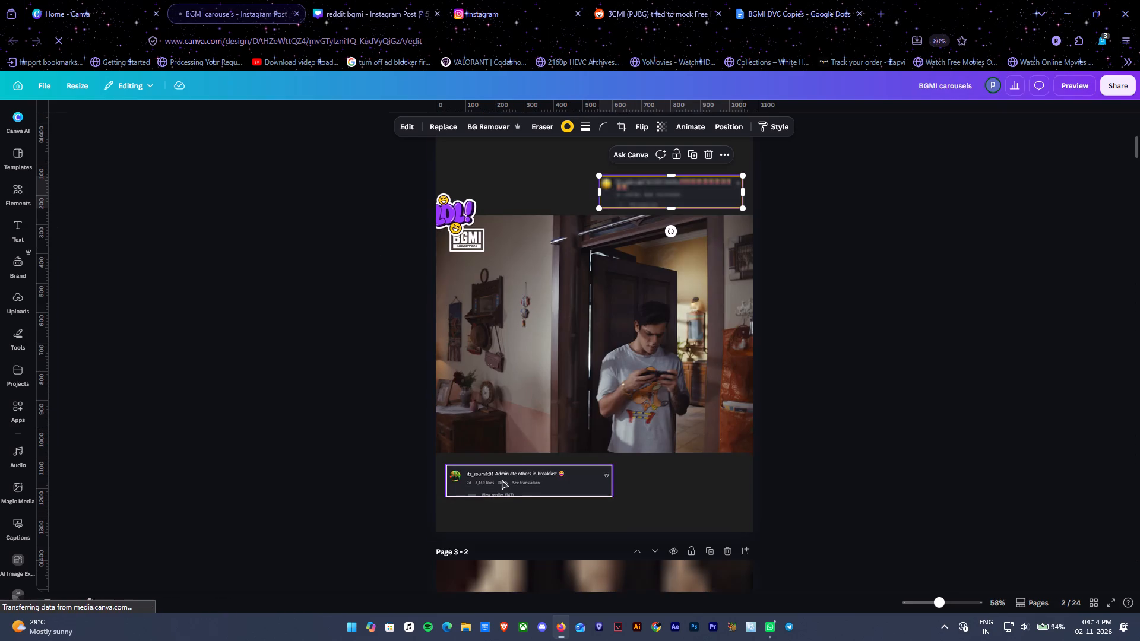
left_click(502, 480)
key("ctrl+c")
left_click(332, 7)
key("ctrl+v")
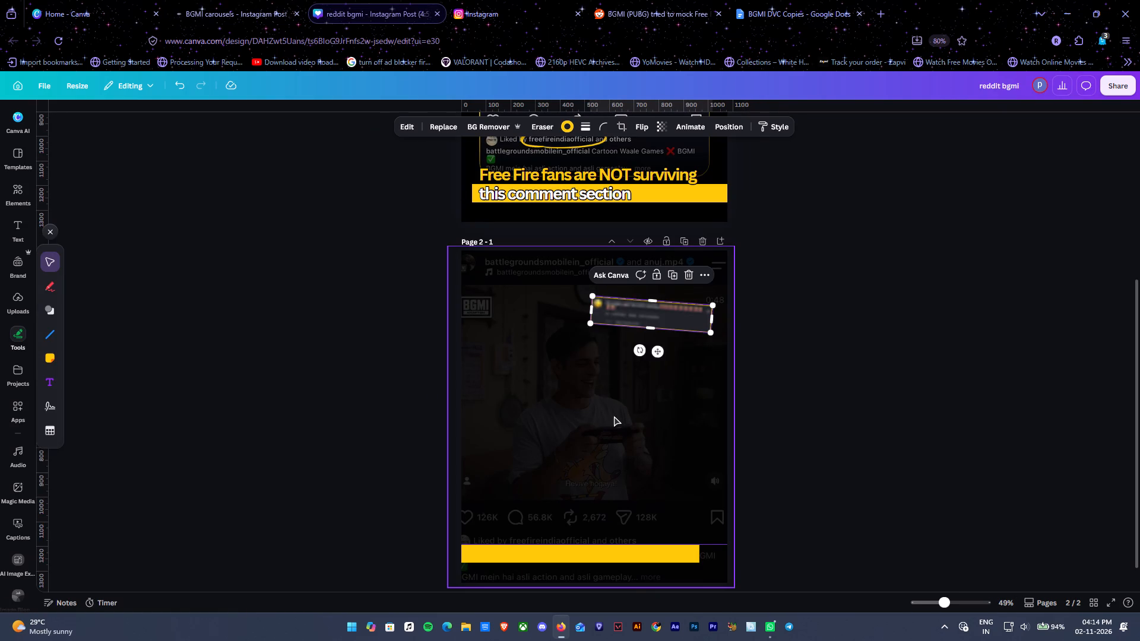
left_click_drag(568, 539, 577, 378)
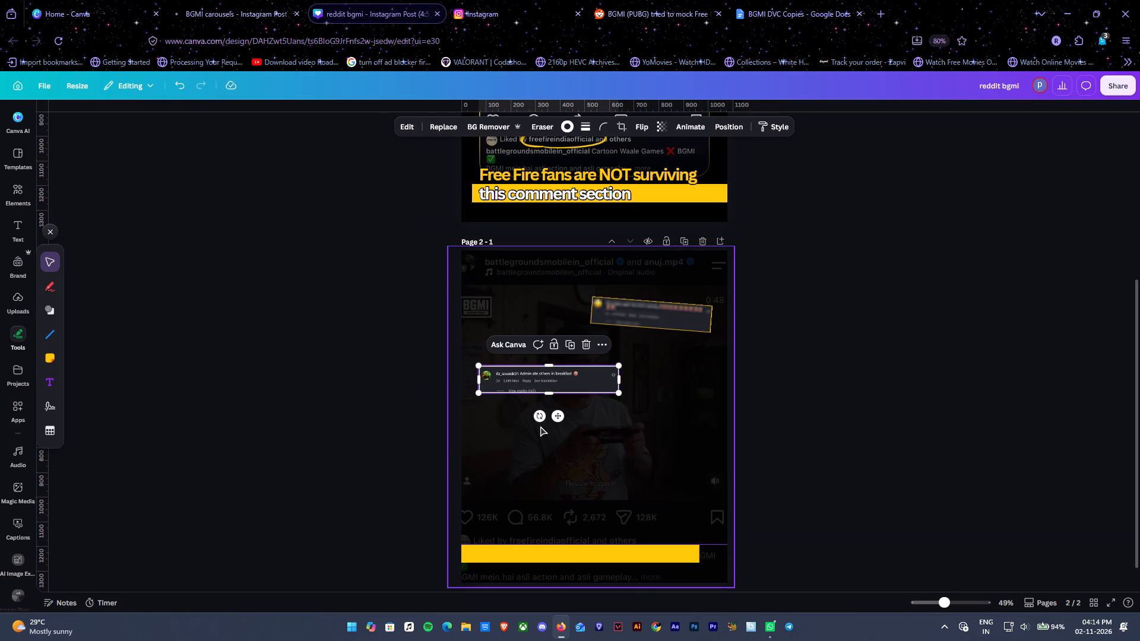
left_click_drag(540, 420, 546, 420)
left_click_drag(551, 372, 552, 354)
Copy the upper comment screenshot from page 4 of BGMI carousels and place it right of centre on reddit bgmi's page 2, below the other two.
left_click(246, 0)
scroll(564, 482, "up", 1)
scroll(564, 478, "down", 3)
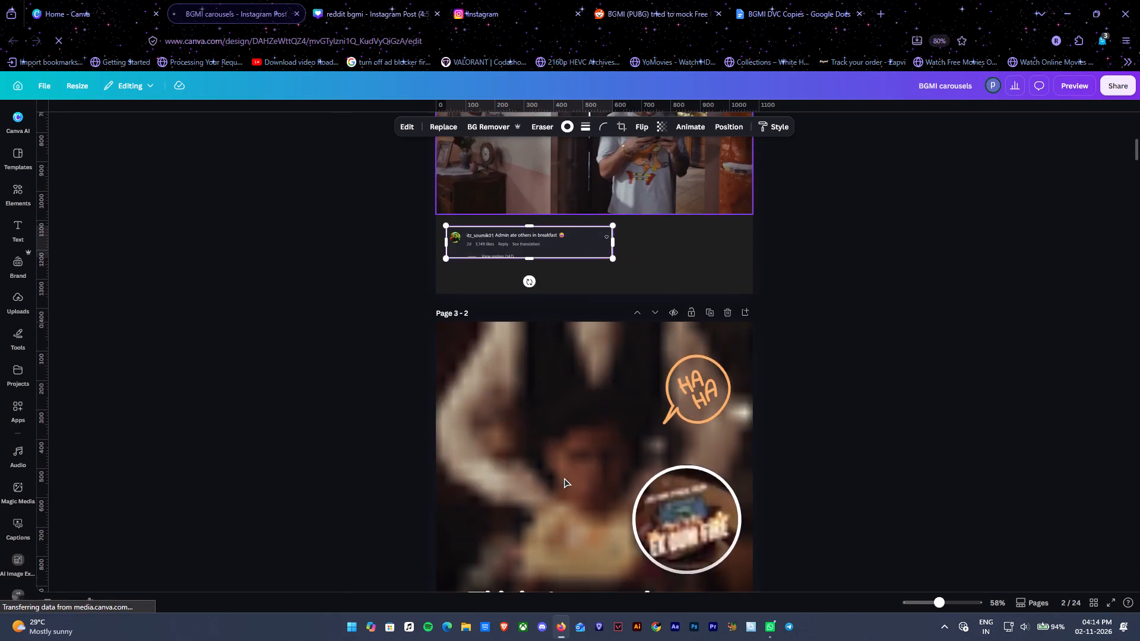
scroll(564, 478, "up", 6)
scroll(564, 478, "down", 2)
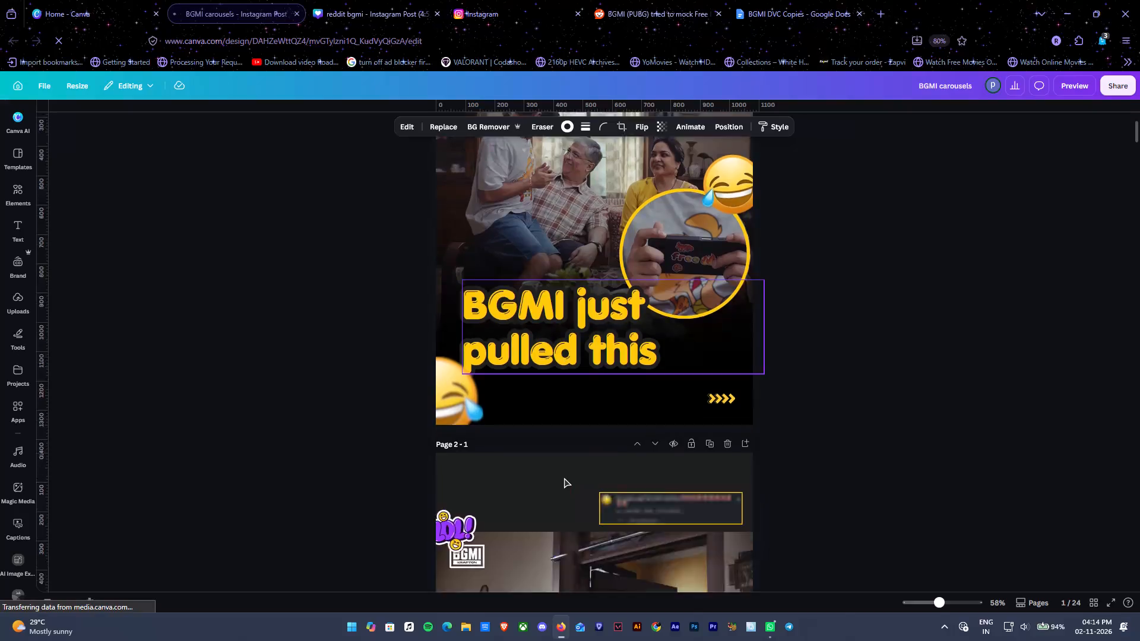
scroll(564, 478, "down", 8)
left_click(678, 302)
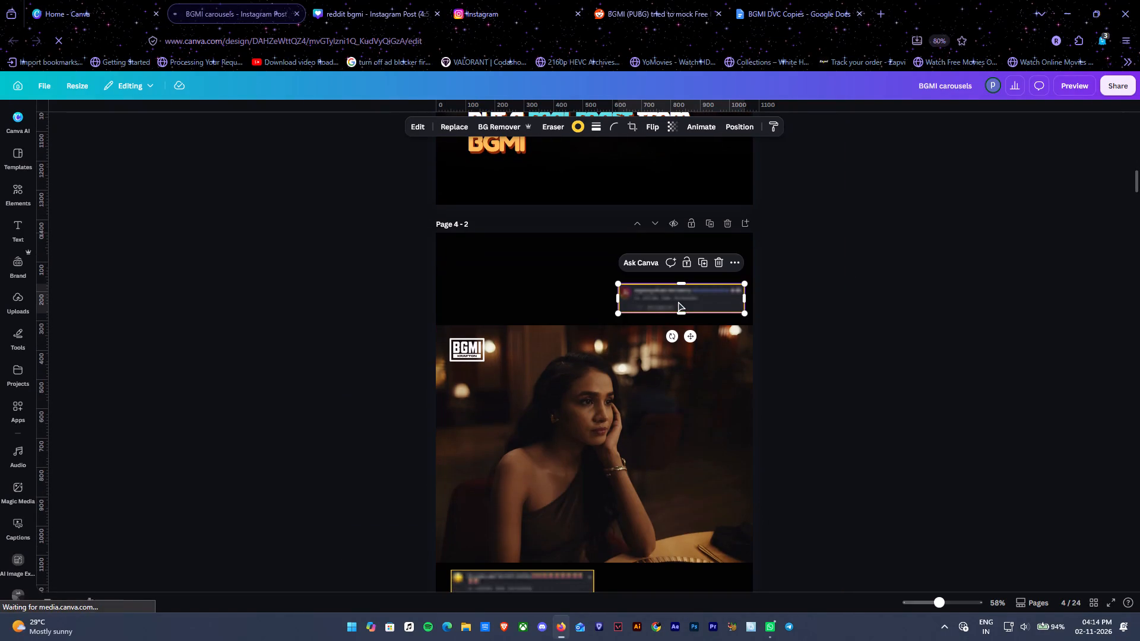
scroll(659, 425, "down", 1)
key("ctrl+c")
left_click(397, 4)
key("ctrl+v")
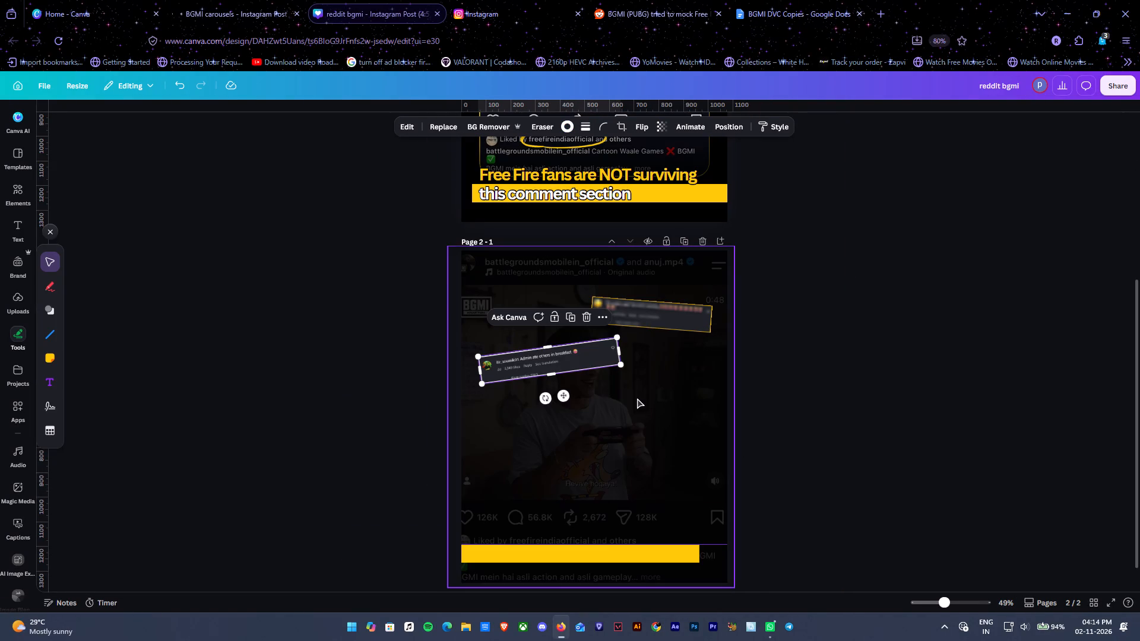
left_click(612, 448)
key("ctrl+v")
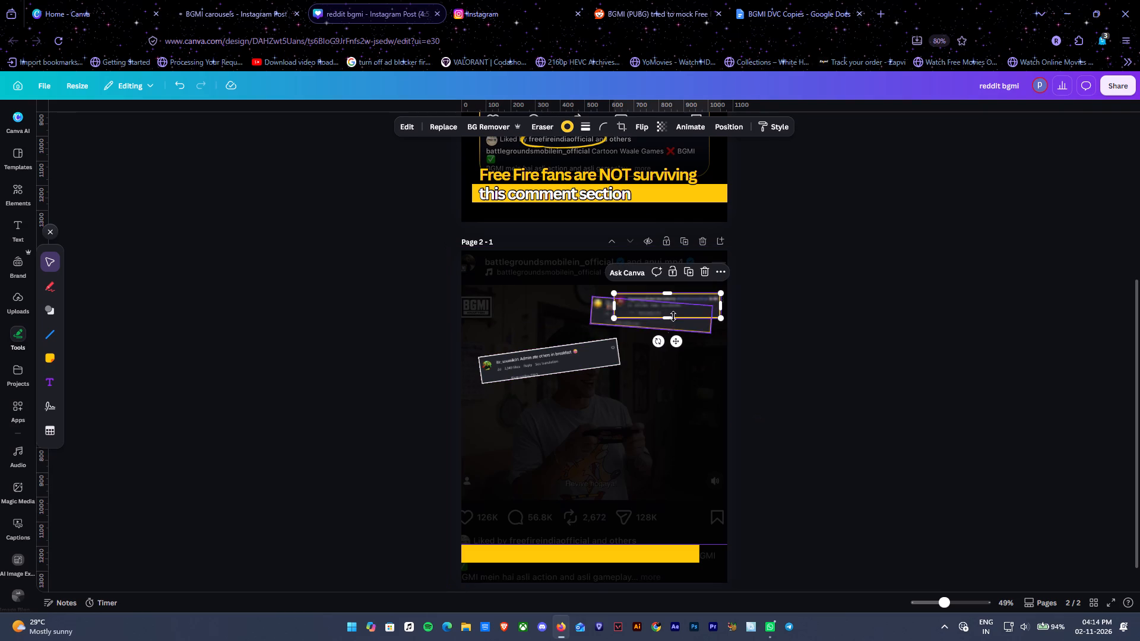
left_click_drag(686, 302, 662, 395)
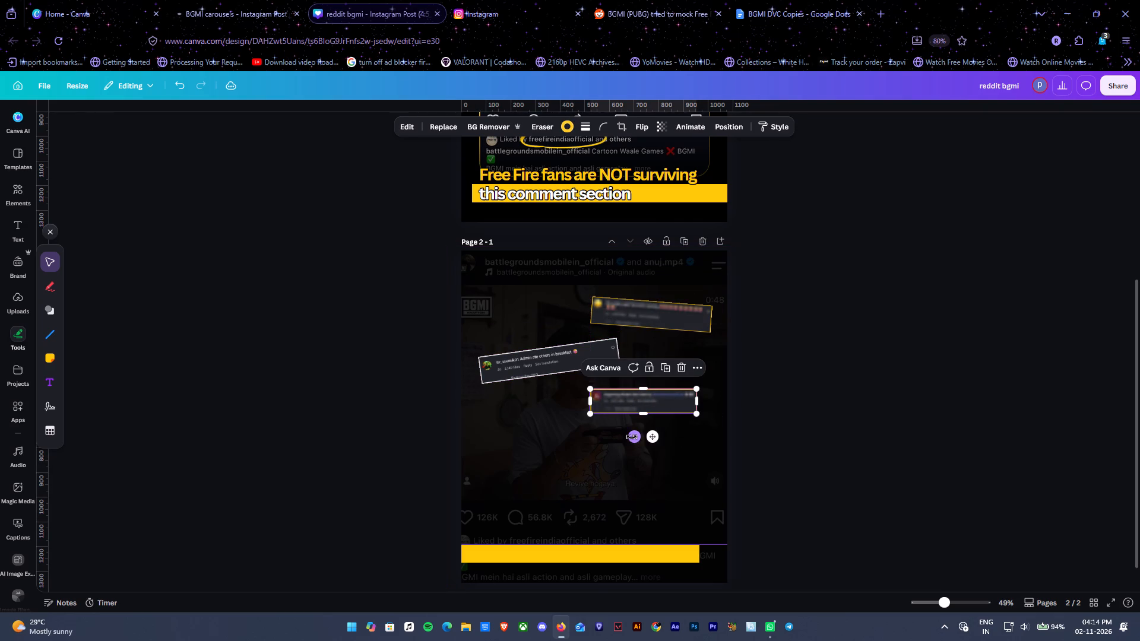
Tilt the third comment screenshot slightly counterclockwise and enlarge it a little.
left_click(632, 437)
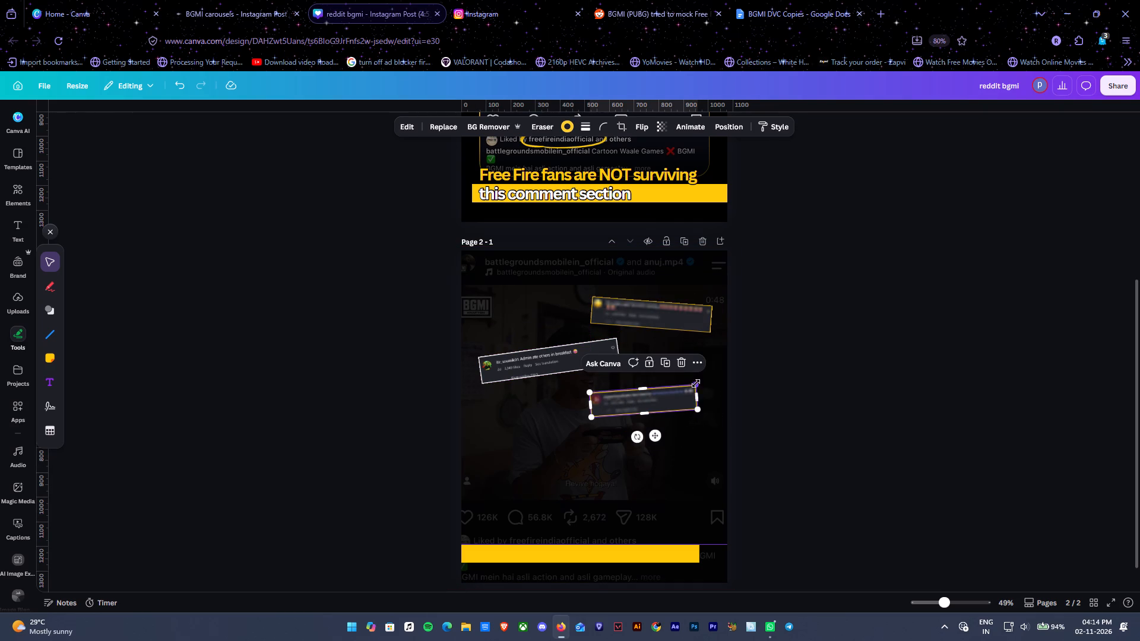
left_click_drag(696, 383, 710, 379)
Look through BGMI carousels from page 4 onward for another comment screenshot to use on reddit bgmi's page 2.
left_click(249, 1)
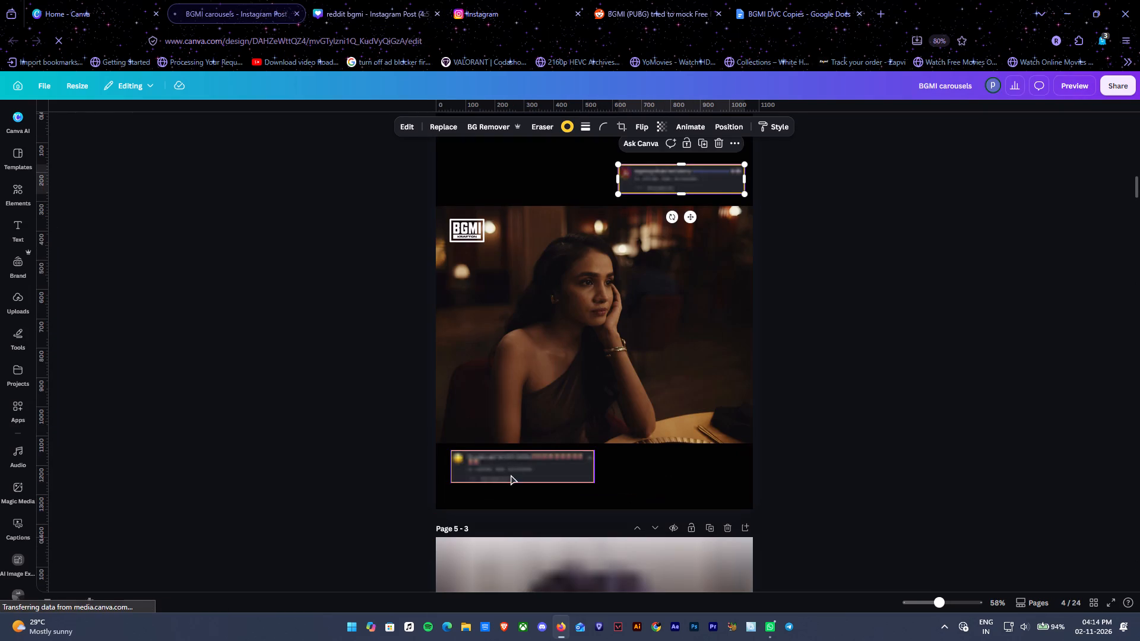
left_click(512, 465)
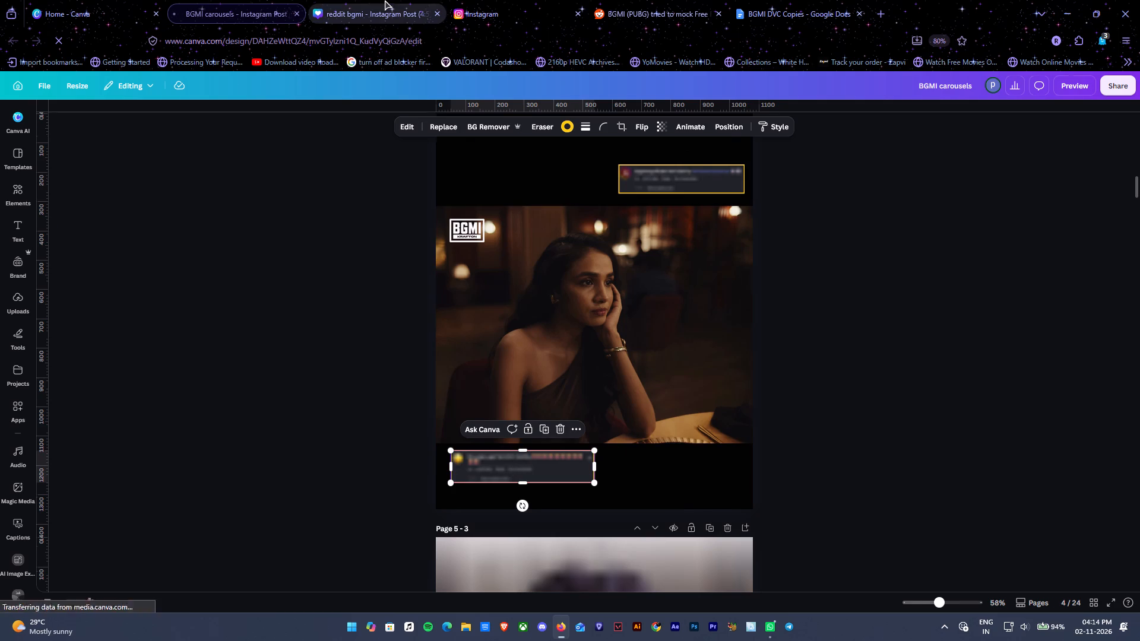
left_click(385, 0)
left_click(236, 0)
scroll(514, 443, "down", 8)
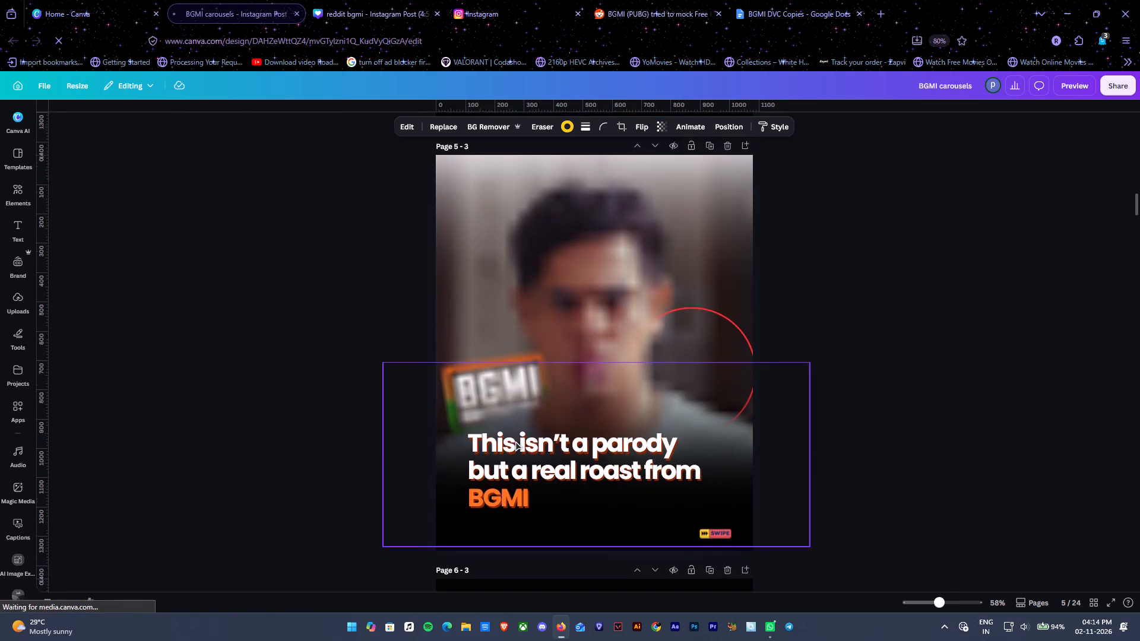
Copy the "Roasting level" comment screenshot from page 6 of BGMI carousels and place it below the other comments on reddit bgmi's page 2.
scroll(515, 441, "down", 2)
scroll(522, 284, "down", 3)
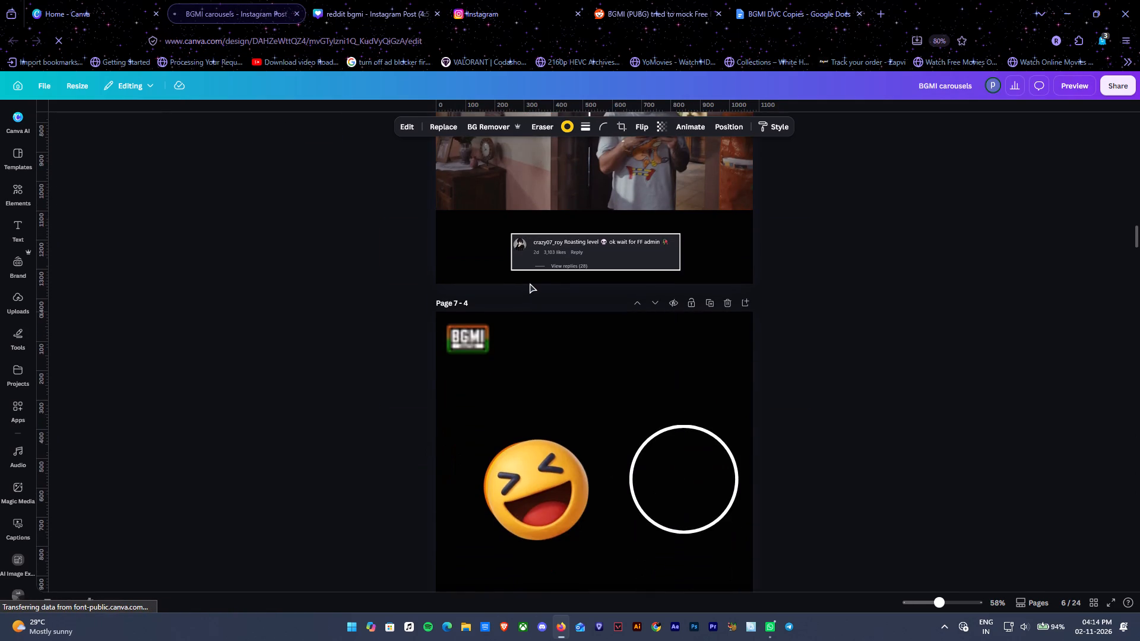
left_click(608, 256)
left_click(815, 252)
left_click(629, 260)
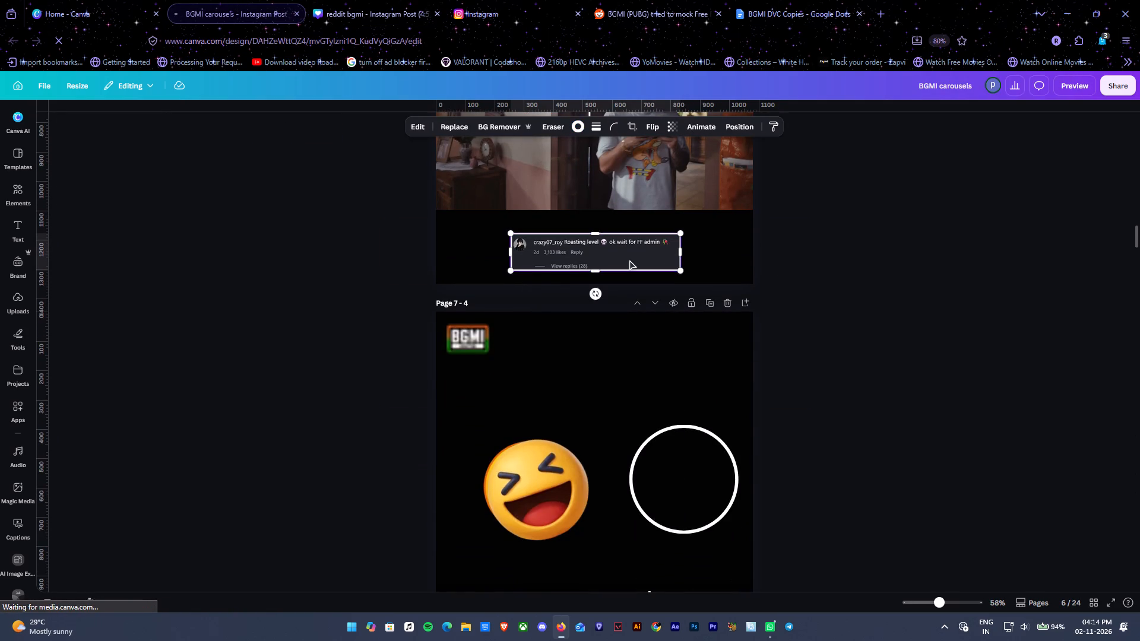
key("ctrl+c")
left_click(367, 0)
key("ctrl+v")
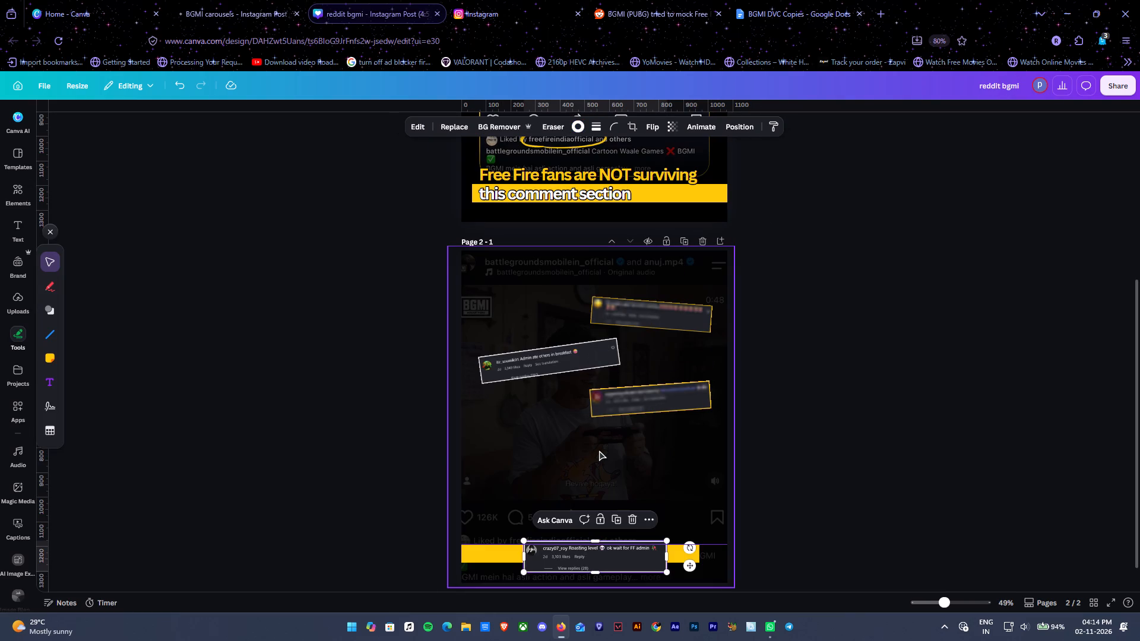
left_click_drag(628, 560, 597, 455)
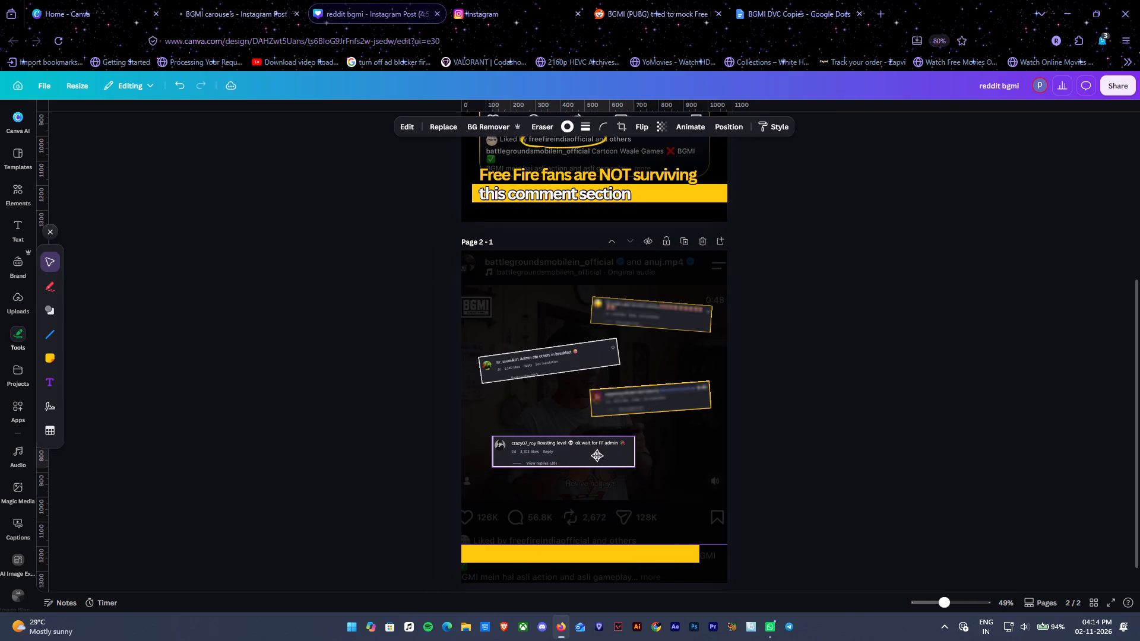
left_click_drag(597, 455, 594, 455)
left_click(834, 423)
Review the comment screenshots on page 2 up close and compare the overall layout with page 1.
scroll(711, 369, "up", 4, "ctrl+alt")
scroll(702, 425, "up", 5, "ctrl+alt")
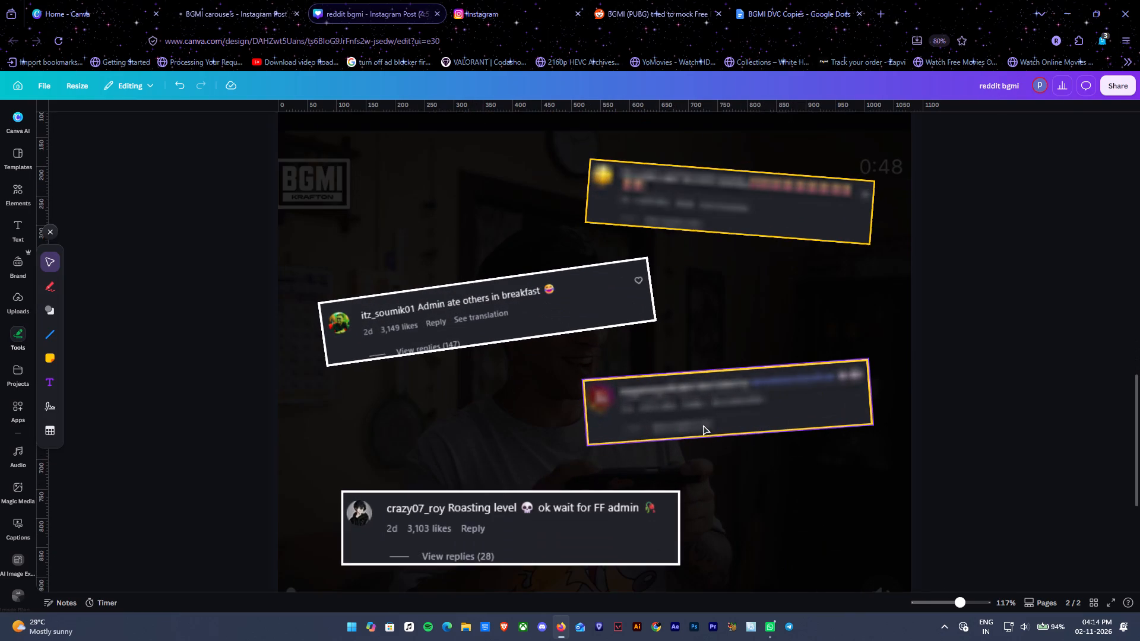
left_click(764, 413)
scroll(764, 413, "down", 4, "ctrl+alt")
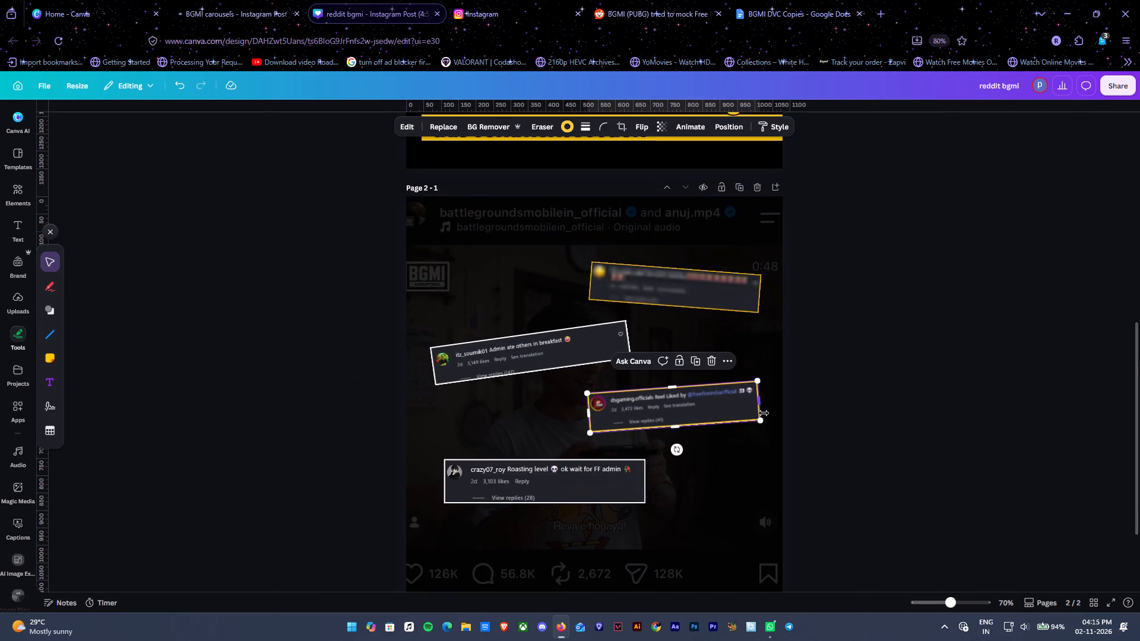
scroll(764, 413, "down", 2, "ctrl+alt")
left_click(806, 402)
scroll(805, 401, "up", 9)
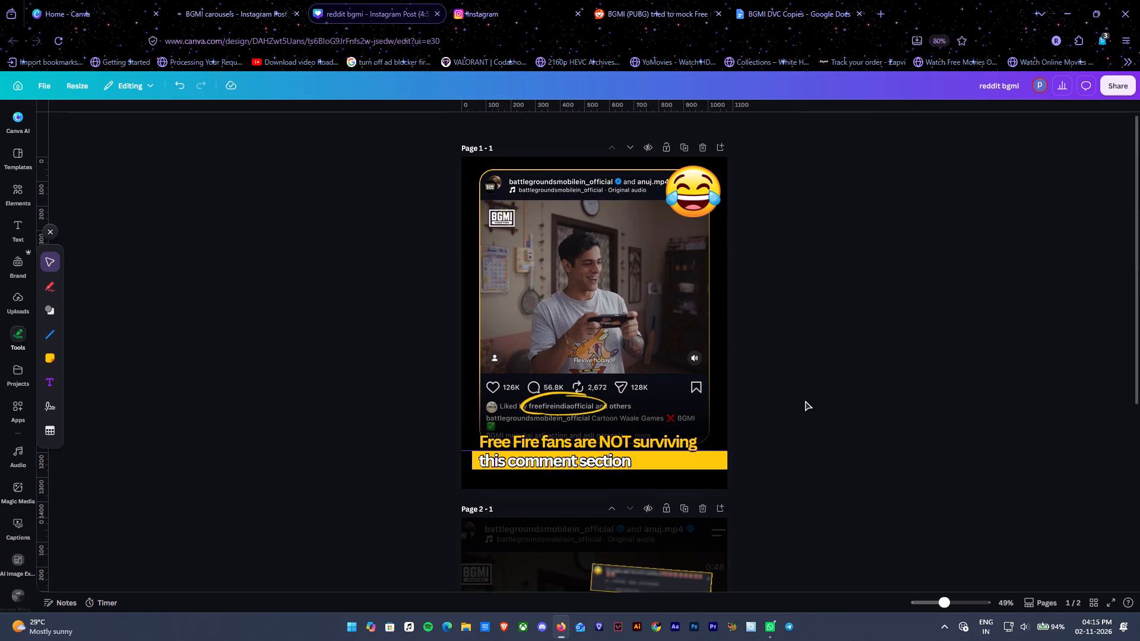
scroll(805, 401, "down", 8)
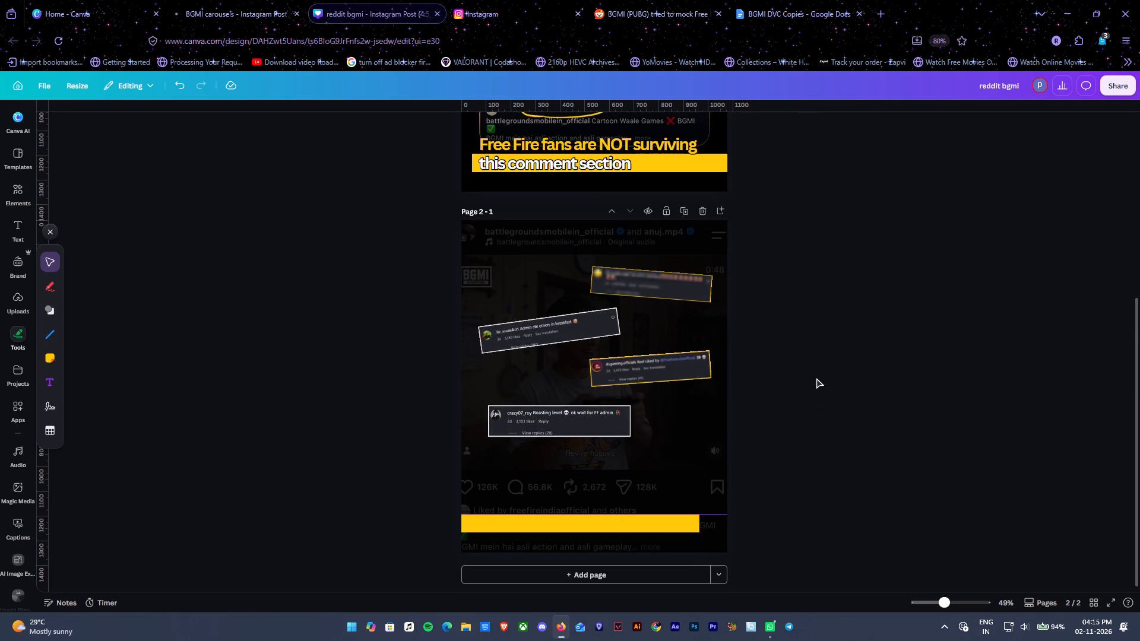
scroll(785, 332, "up", 2, "ctrl+alt")
scroll(785, 332, "down", 1, "ctrl+alt")
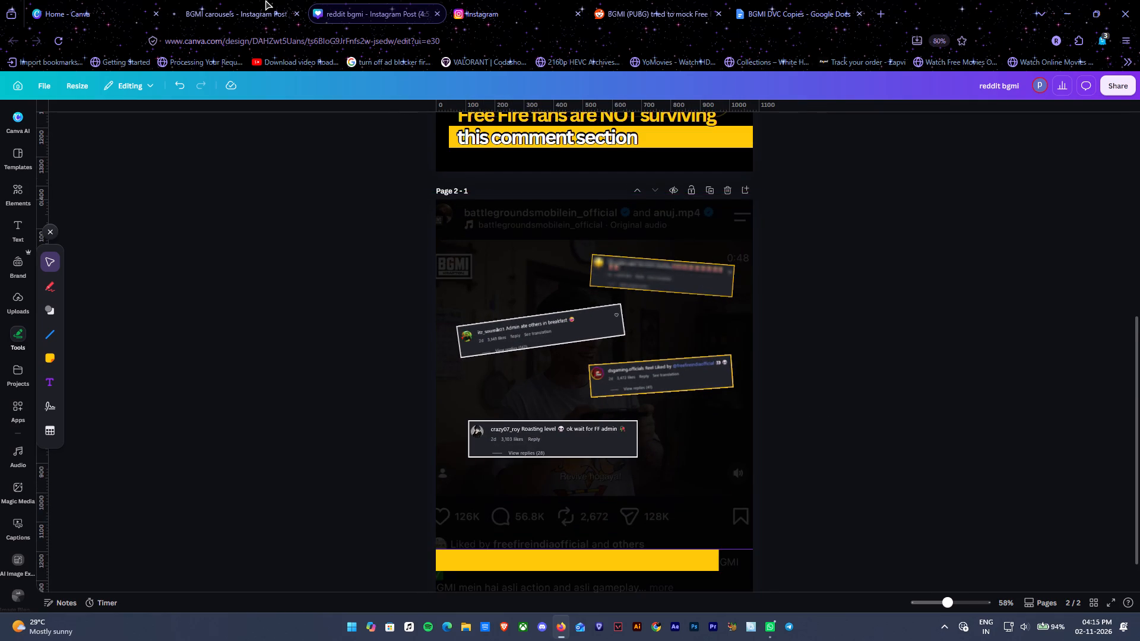
Browse the later pages of the BGMI carousels design for more comments and layout ideas to reuse.
left_click(236, 0)
scroll(649, 392, "down", 9)
scroll(650, 342, "down", 1)
scroll(588, 428, "down", 4)
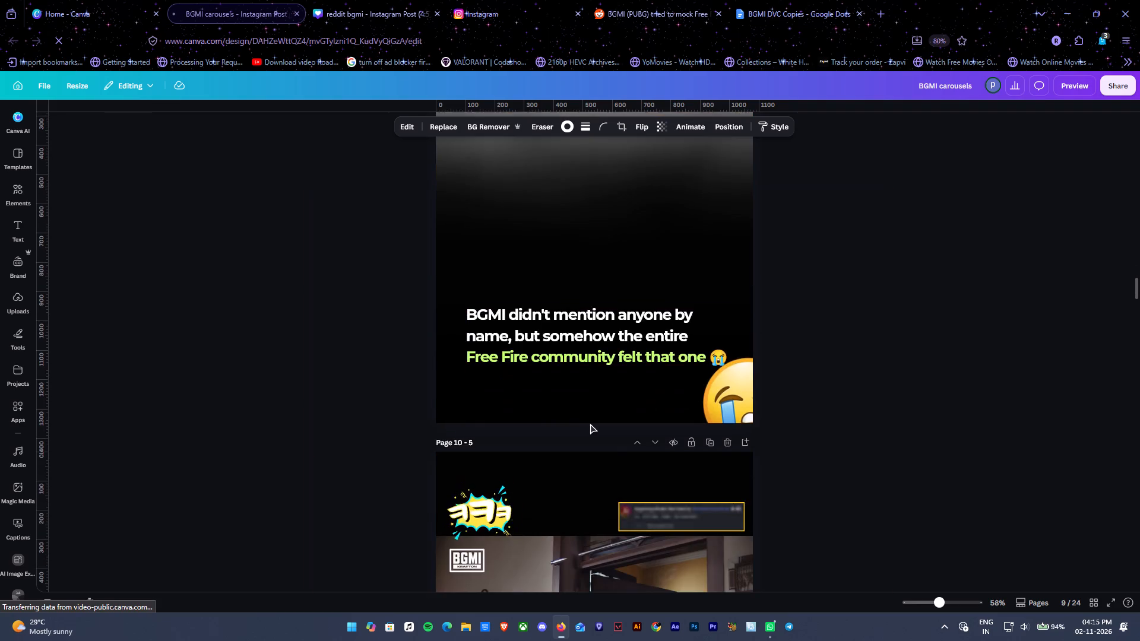
scroll(591, 424, "up", 4)
scroll(590, 407, "down", 3)
scroll(651, 576, "down", 2)
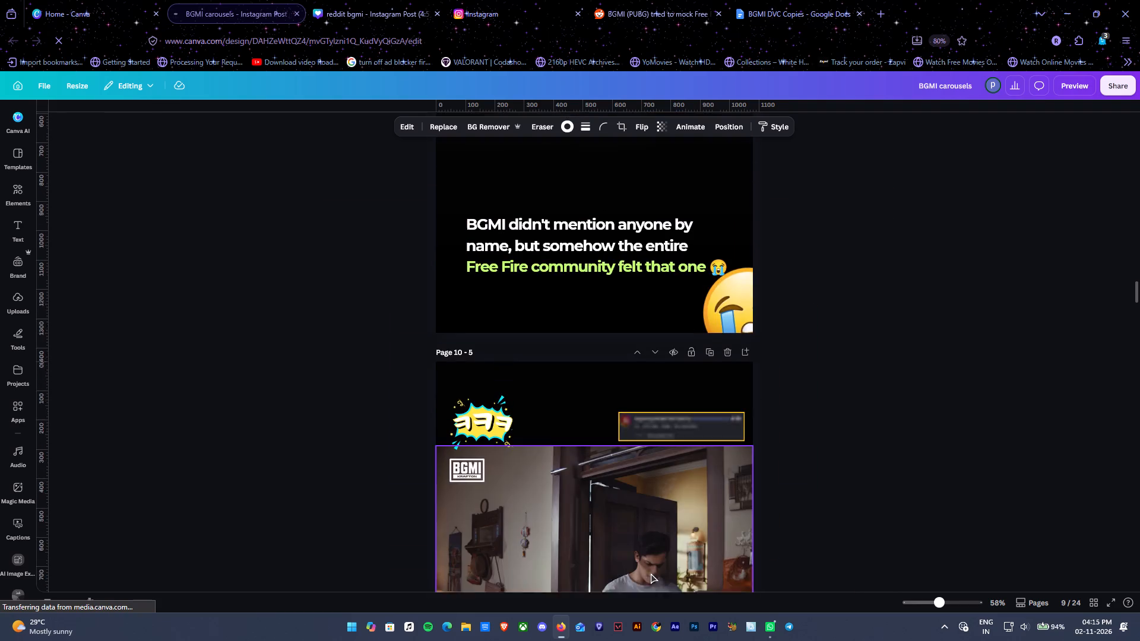
scroll(671, 475, "down", 6)
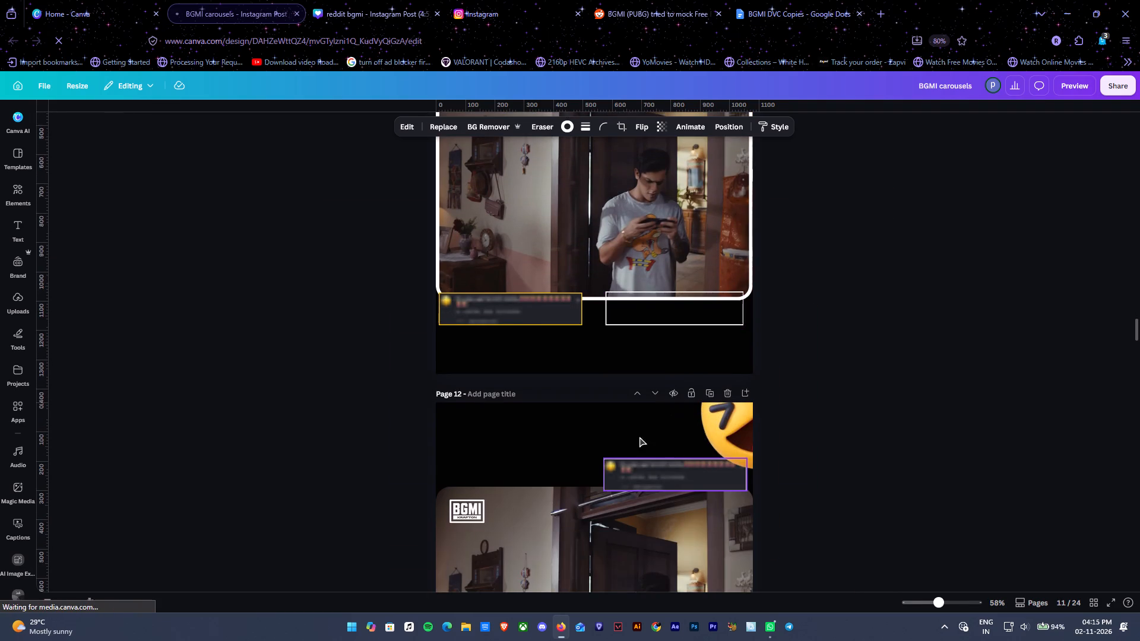
scroll(630, 318, "down", 4)
scroll(630, 318, "up", 1)
scroll(630, 318, "down", 17)
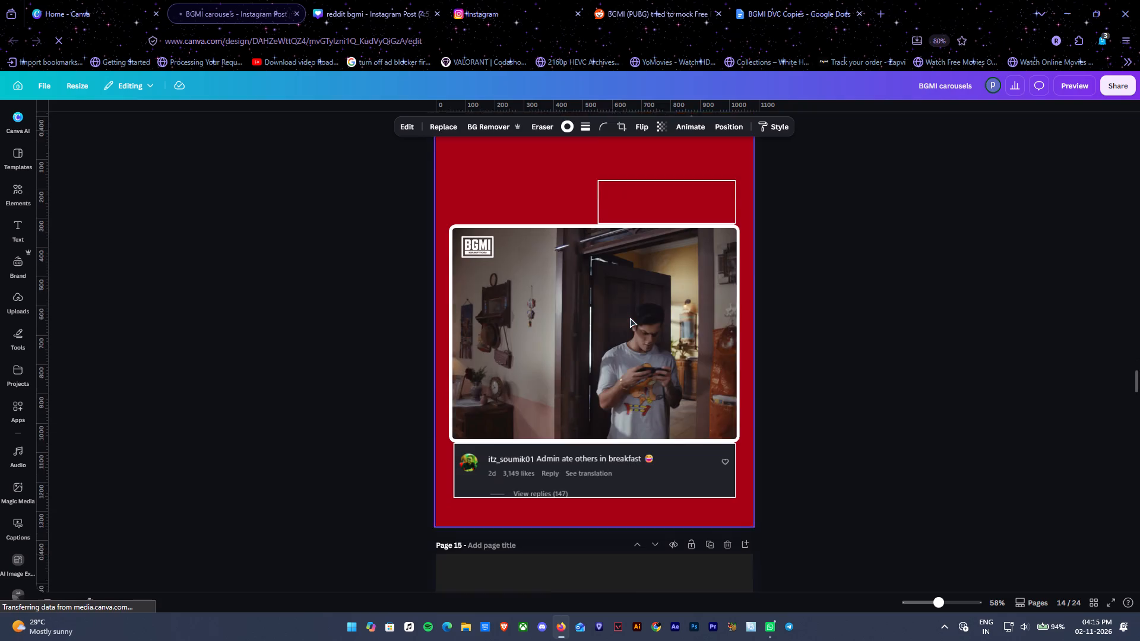
scroll(630, 318, "down", 10)
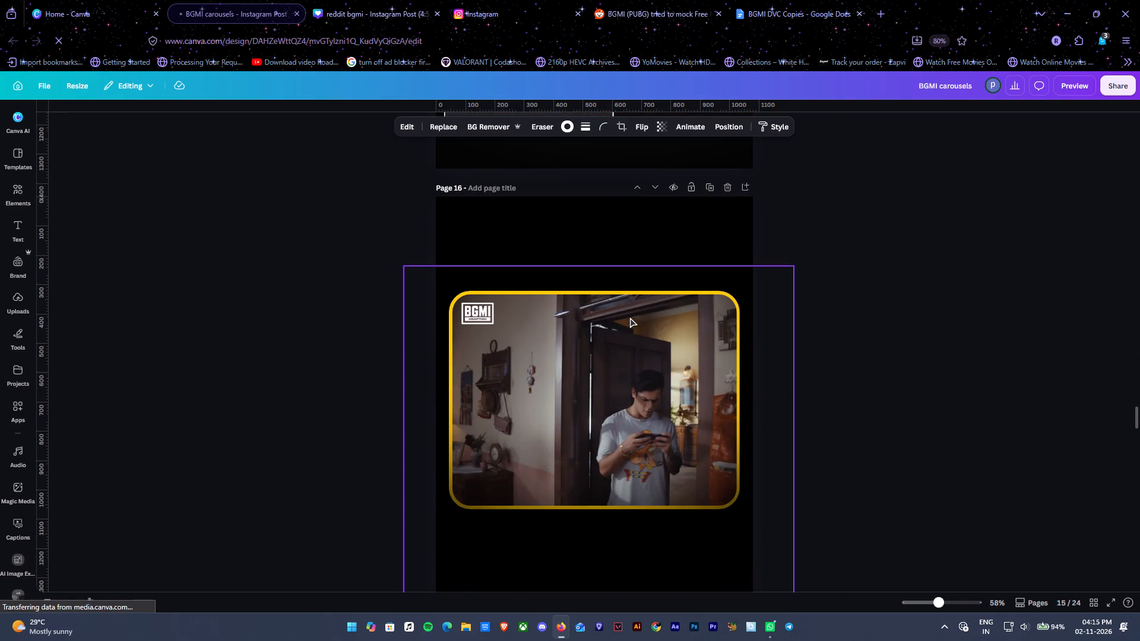
scroll(630, 318, "down", 6)
scroll(630, 318, "up", 1)
scroll(630, 318, "down", 1)
scroll(630, 318, "up", 2)
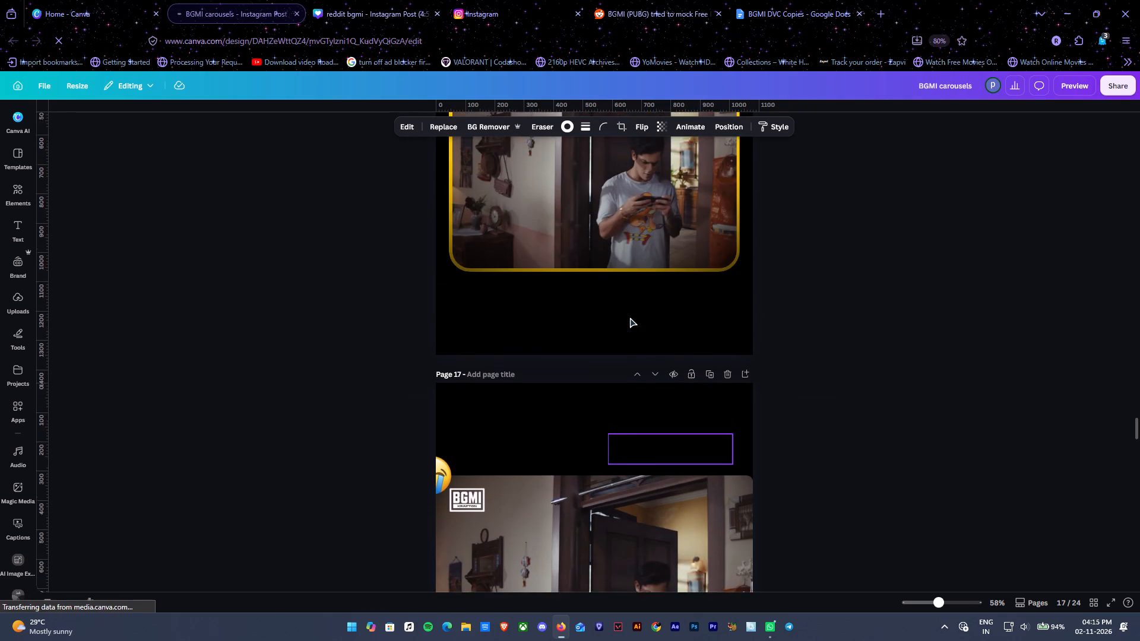
scroll(630, 318, "up", 6)
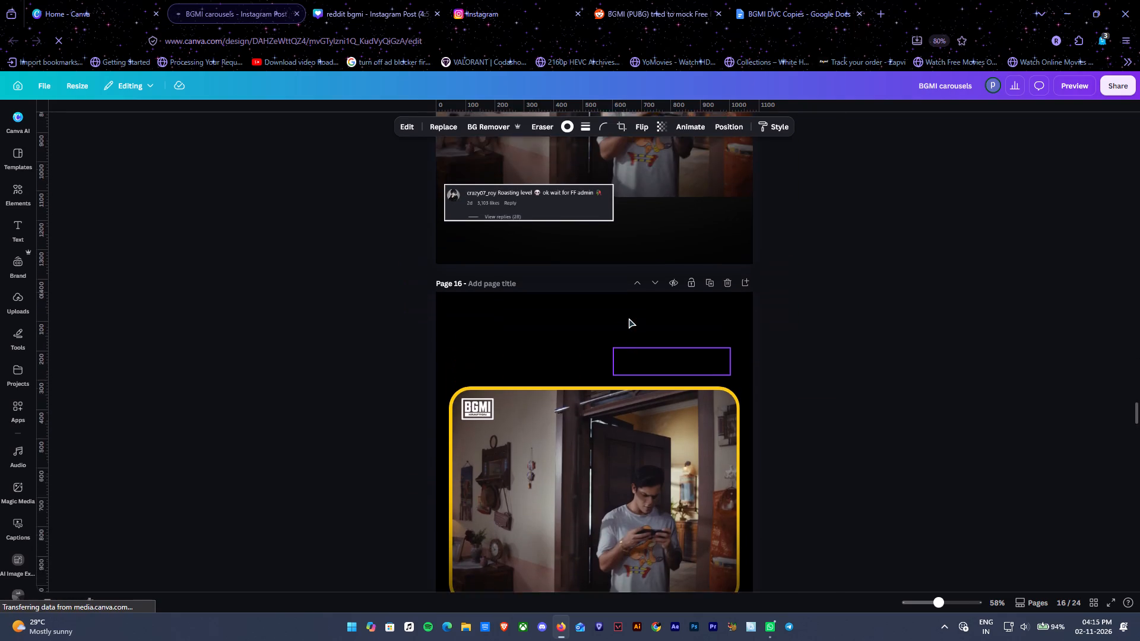
scroll(629, 318, "down", 12)
scroll(629, 318, "up", 2)
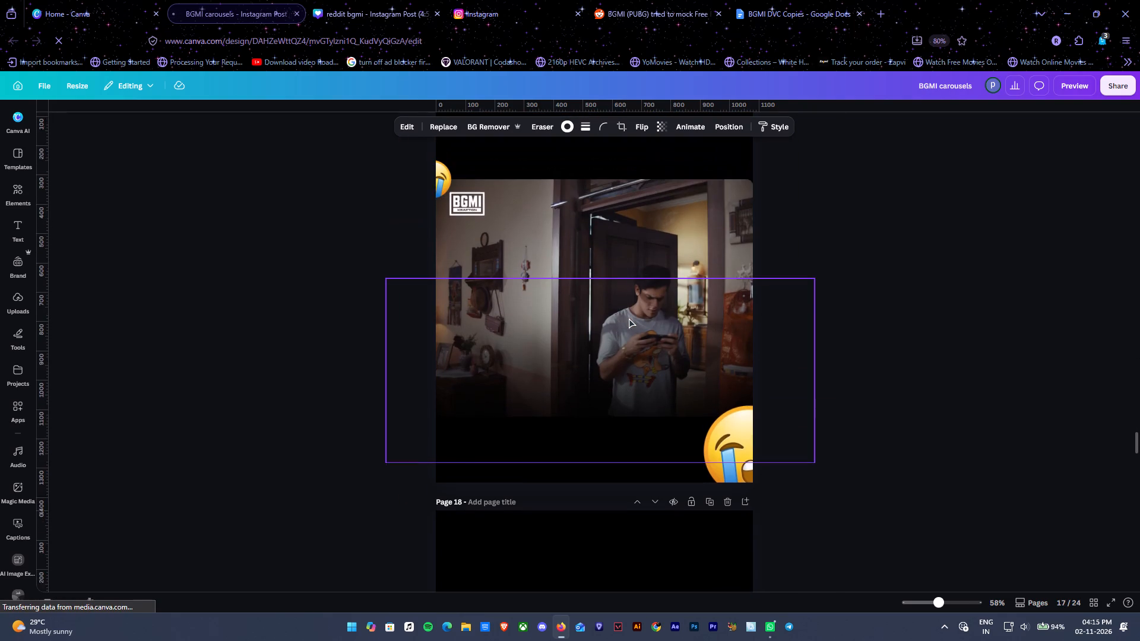
left_click(799, 289)
scroll(799, 289, "down", 10)
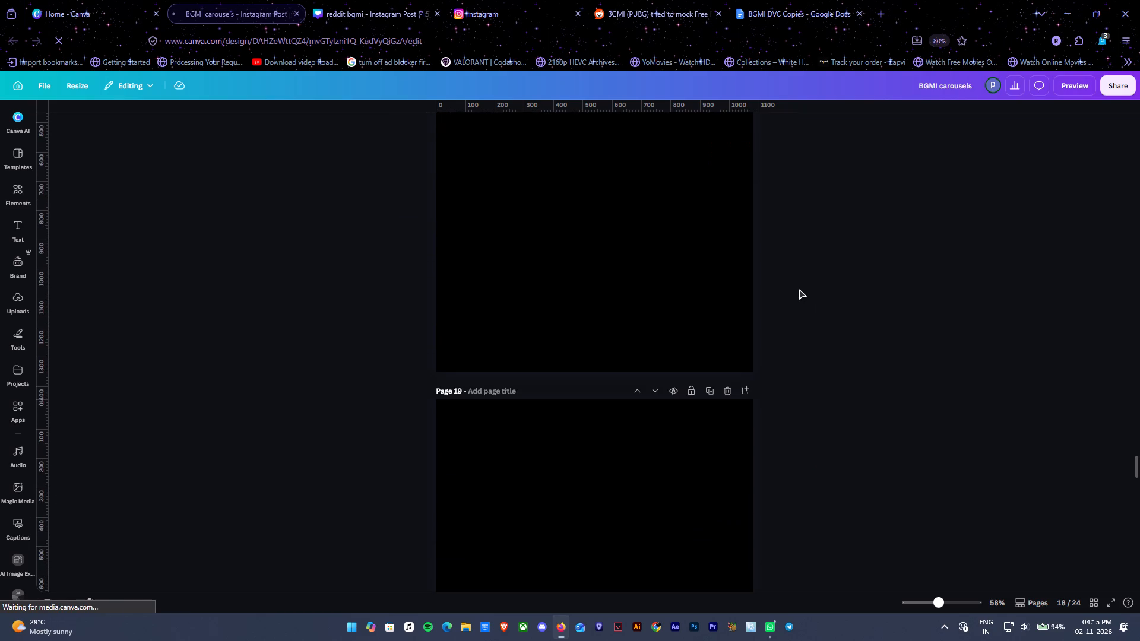
Look through pages 15 to 23 of the BGMI carousels design for more comment screenshots and layout ideas.
scroll(799, 289, "up", 11)
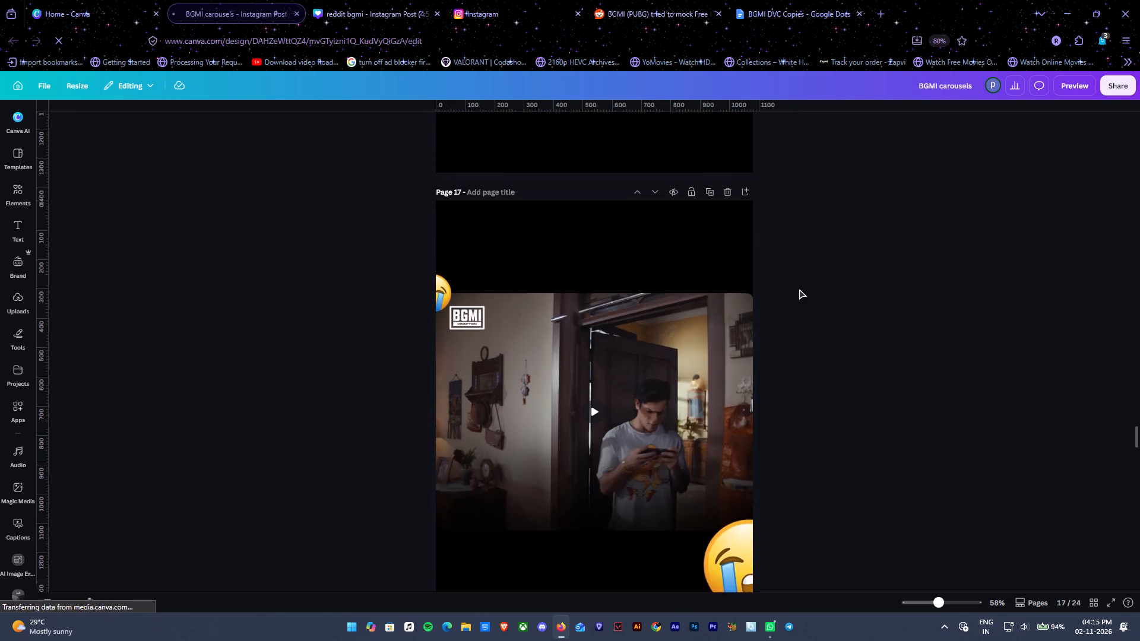
scroll(799, 289, "up", 13)
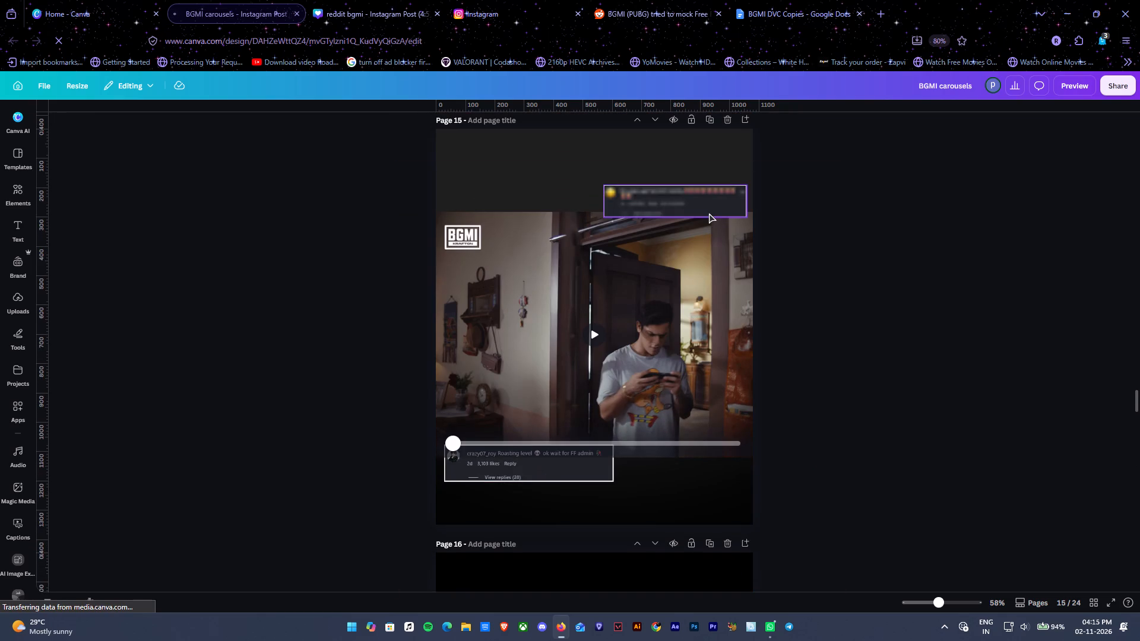
scroll(733, 415, "down", 20)
scroll(733, 415, "down", 20)
scroll(733, 415, "down", 12)
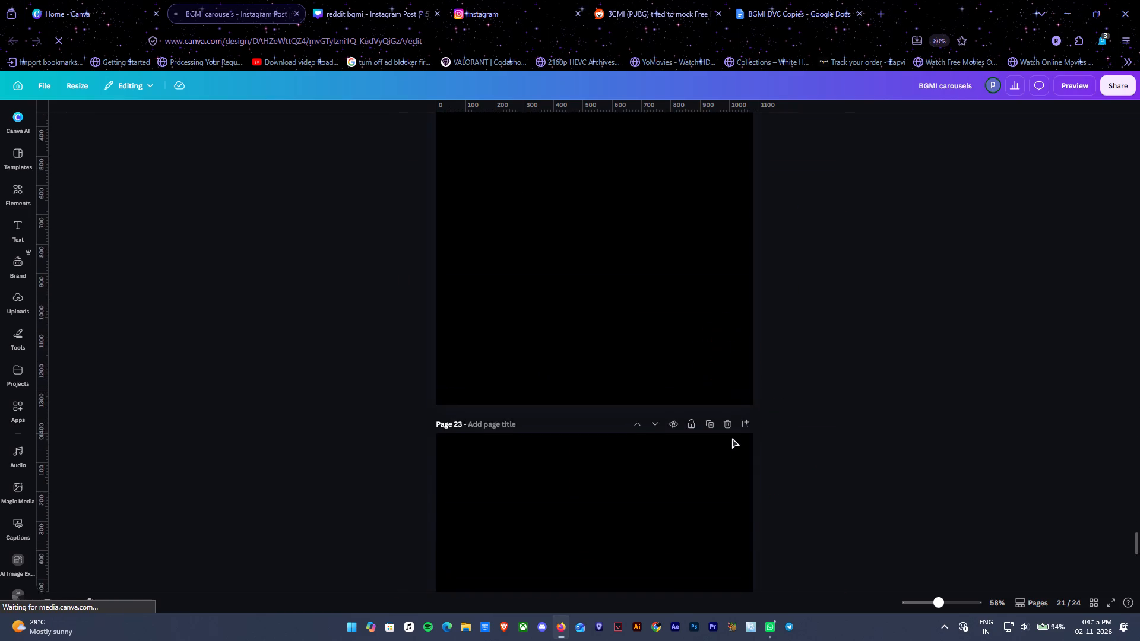
scroll(732, 438, "down", 14)
scroll(732, 436, "up", 13)
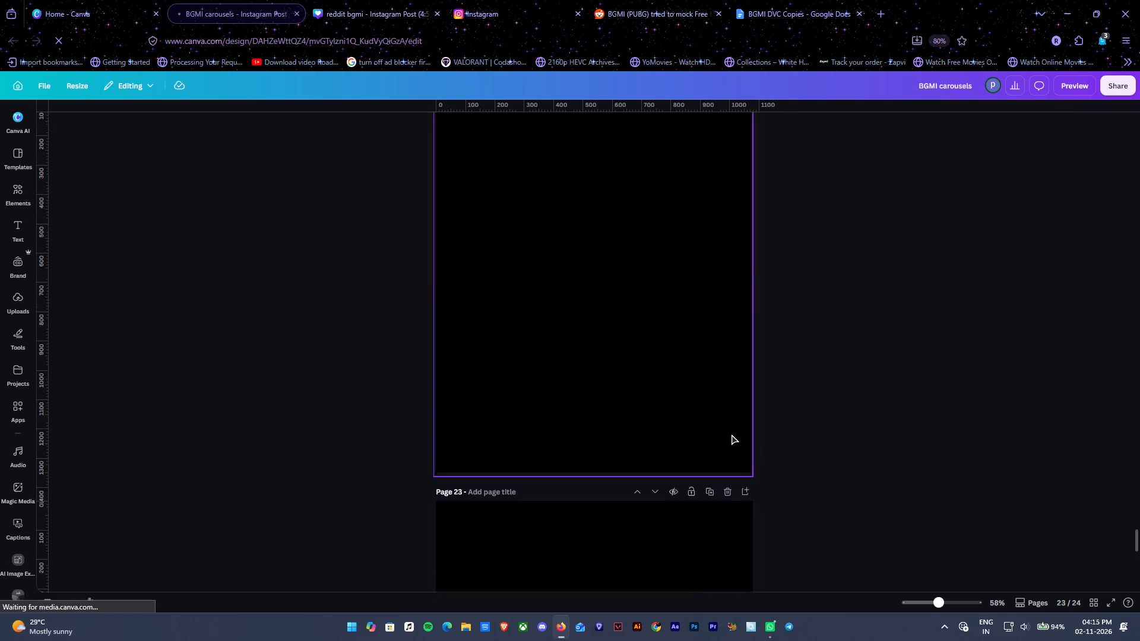
scroll(731, 434, "up", 18)
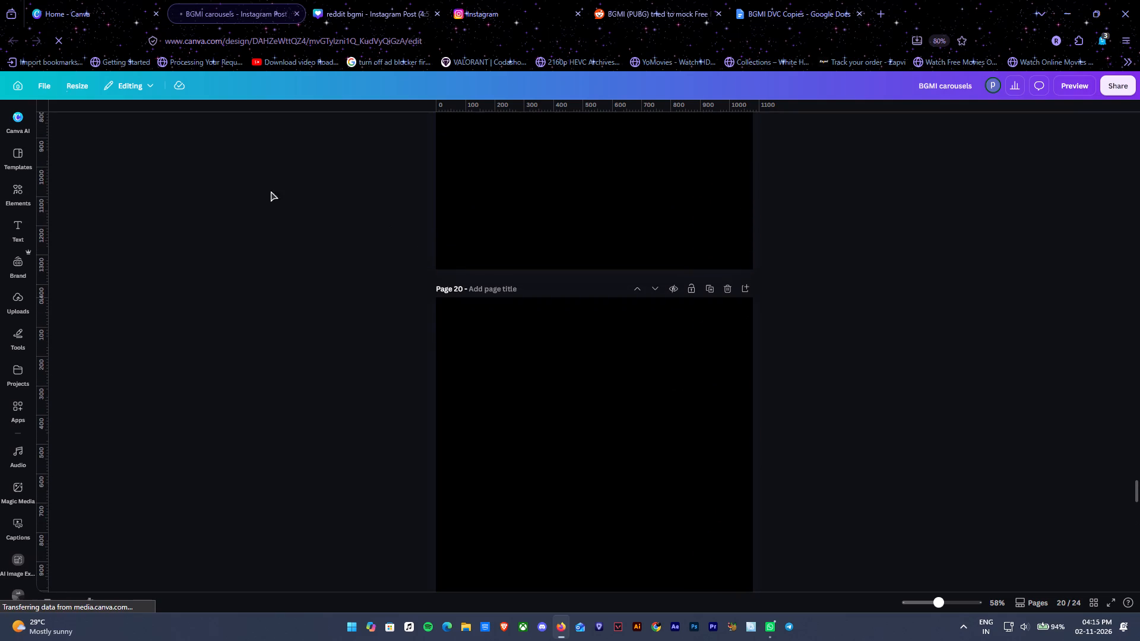
Reload the BGMI carousels design.
left_click(62, 49)
left_click(62, 47)
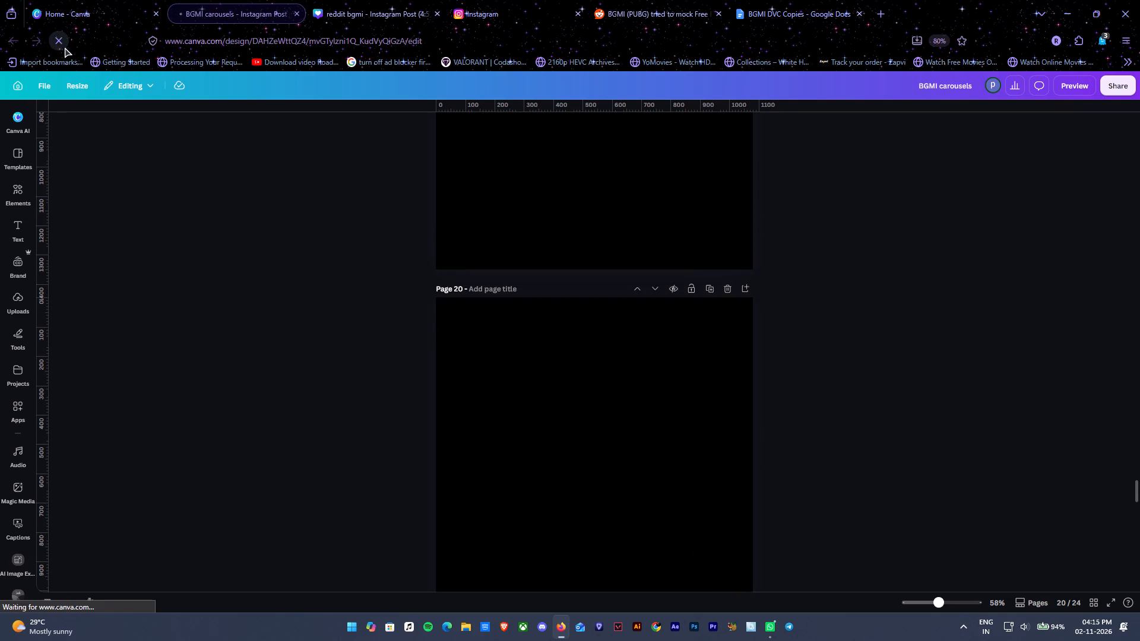
In the reddit bgmi design, remove the dark outline effect from page 1's "Free Fire fans are NOT surviving this comment section" headline.
left_click(363, 0)
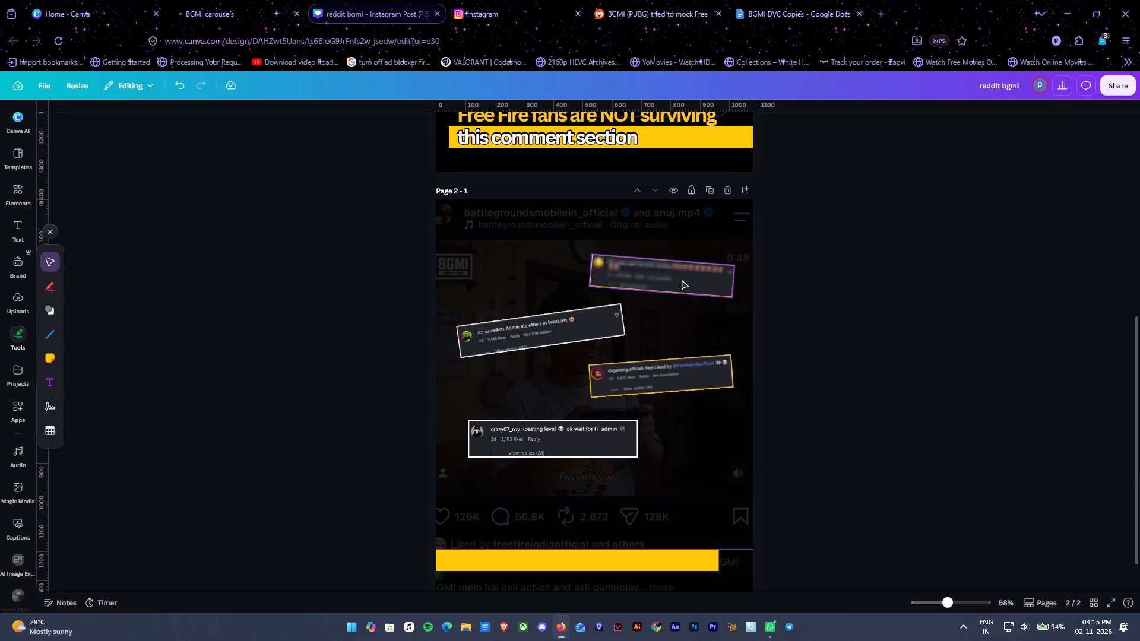
left_click(528, 443)
left_click(845, 408)
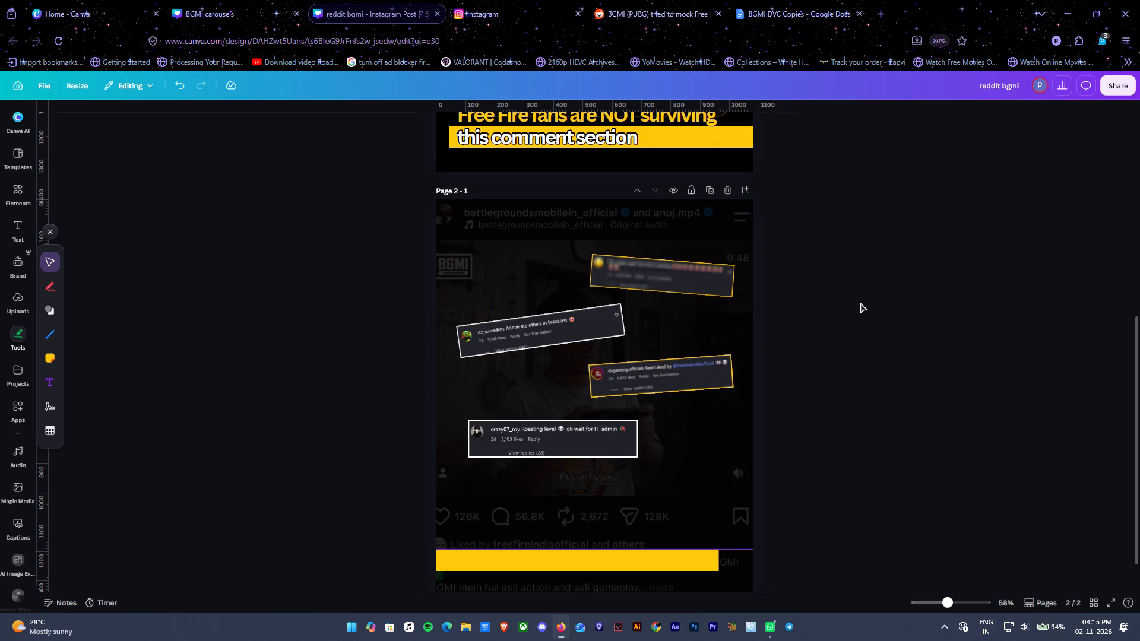
scroll(860, 303, "down", 2)
scroll(860, 303, "up", 2)
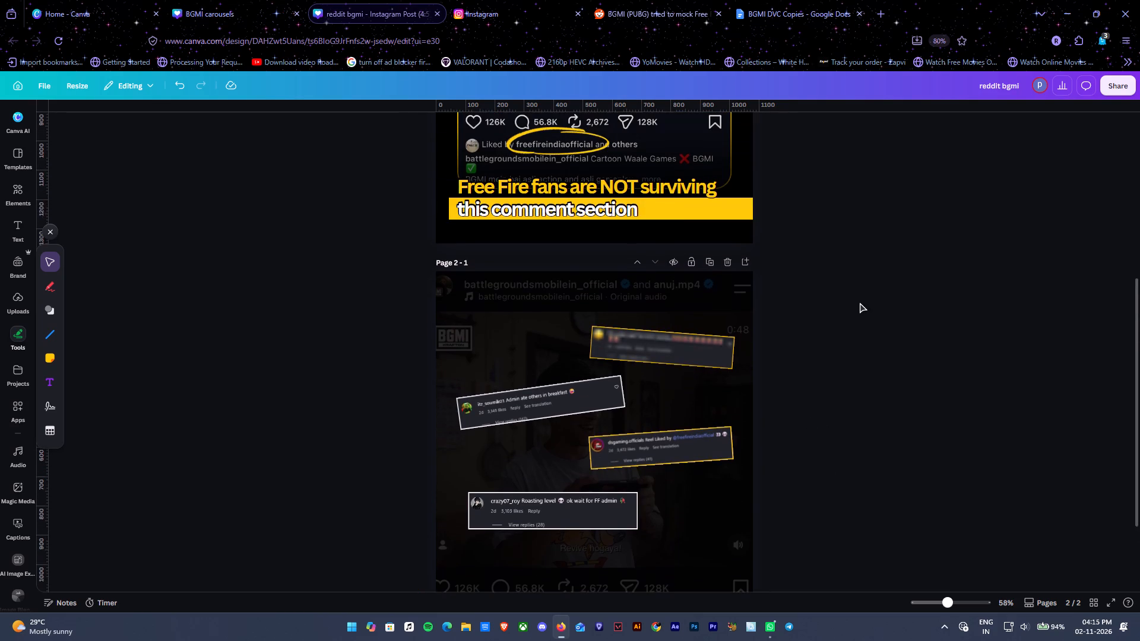
scroll(860, 303, "up", 2)
left_click(623, 325)
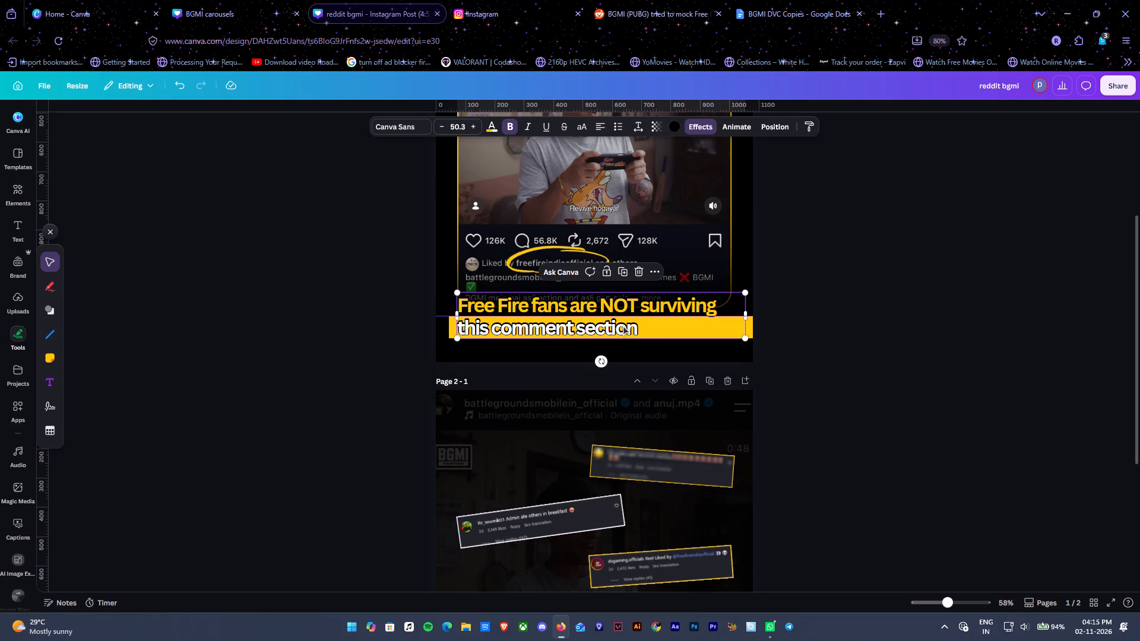
left_click(711, 137)
left_click(694, 313)
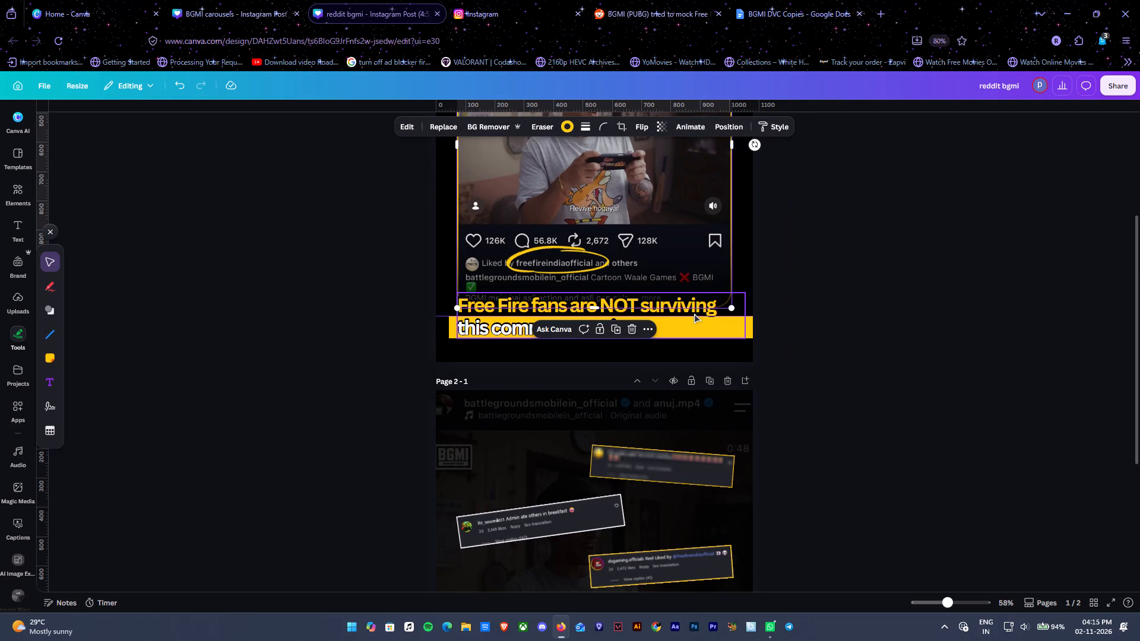
left_click(694, 124)
left_click(147, 599)
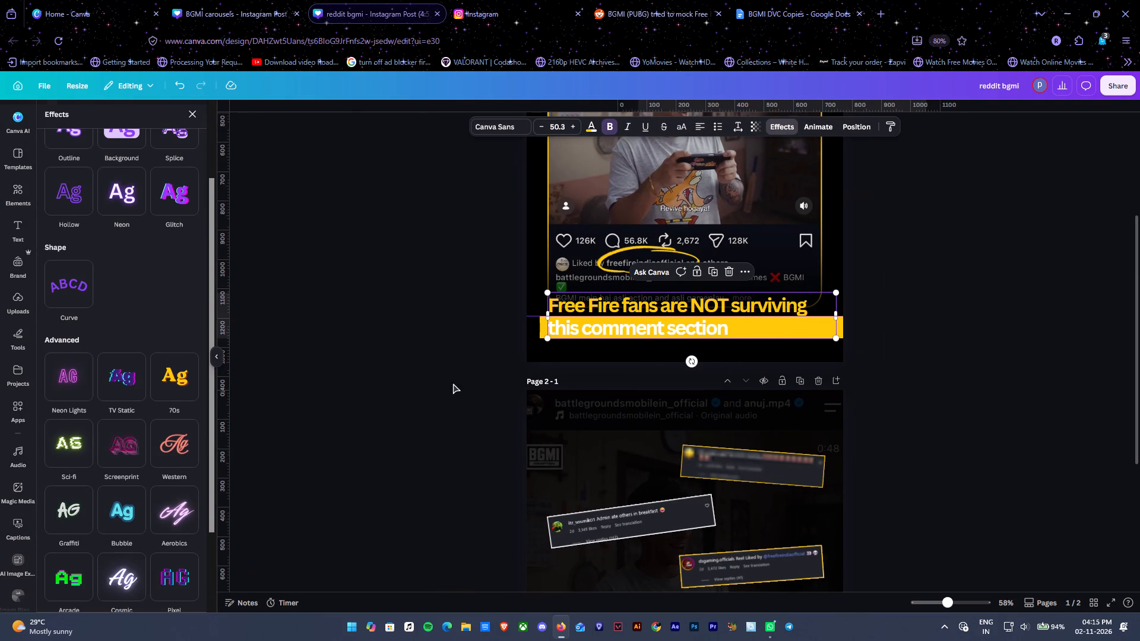
Deselect the heading and undo the last two changes in the reddit bgmi design.
left_click(935, 247)
key("ctrl+z")
key("ctrl+z")
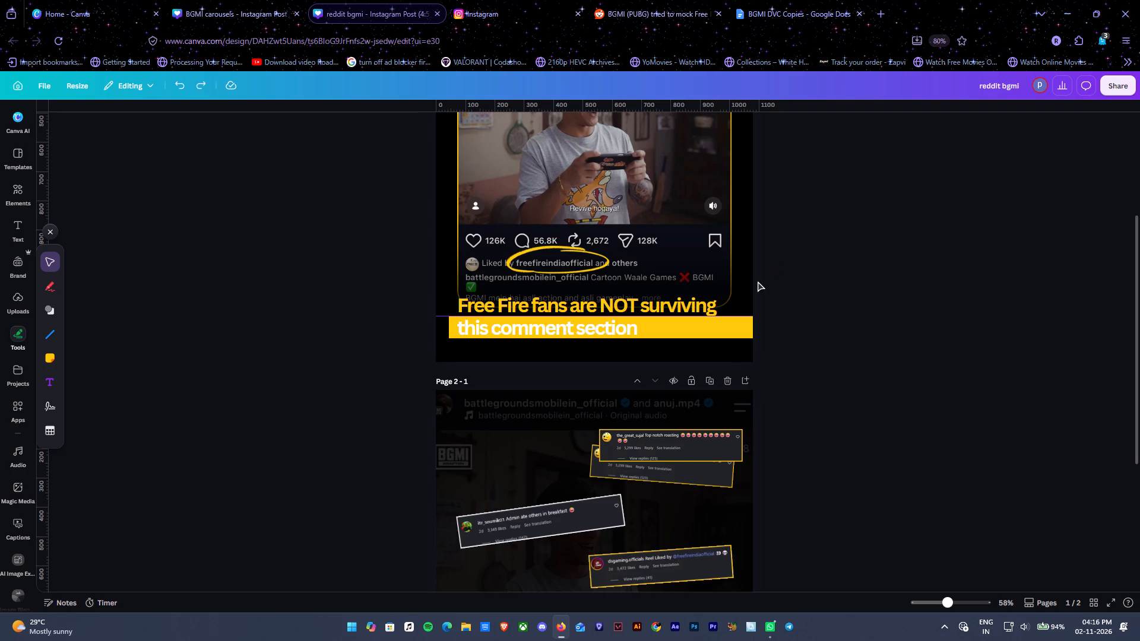
Undo the last paste of the "Top notch roasting" comment on page 2 of the reddit bgmi design.
key("ctrl+z")
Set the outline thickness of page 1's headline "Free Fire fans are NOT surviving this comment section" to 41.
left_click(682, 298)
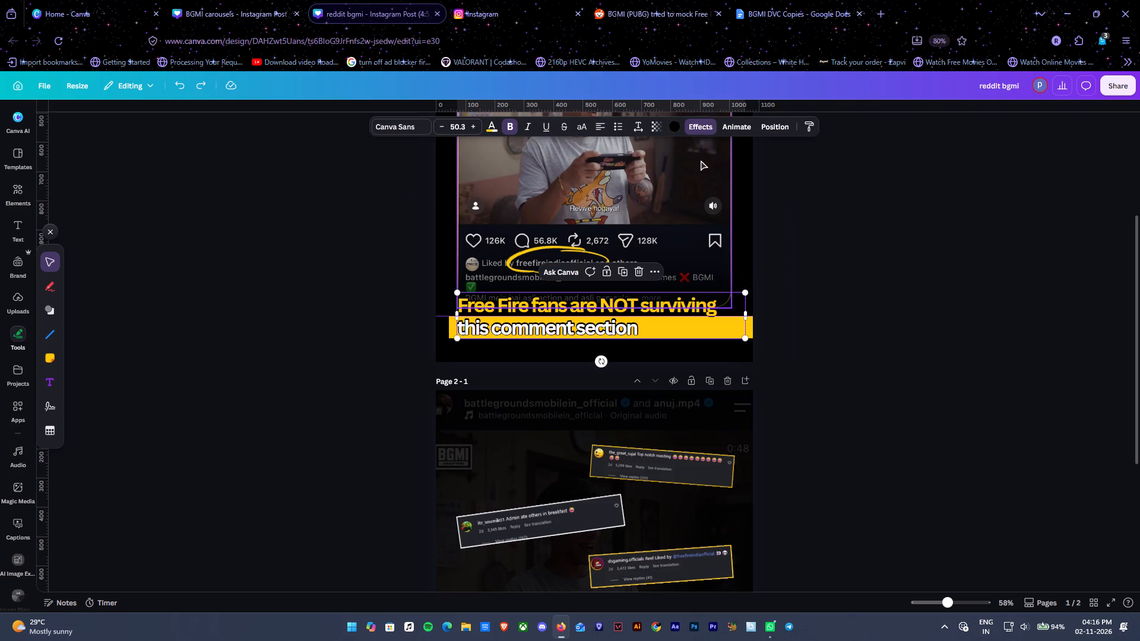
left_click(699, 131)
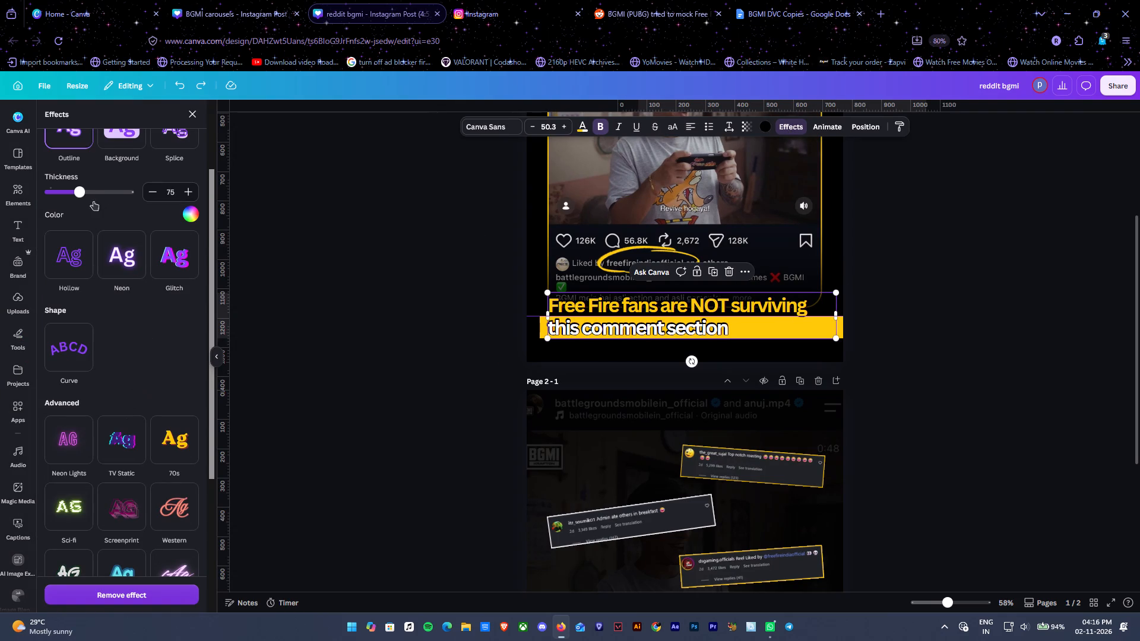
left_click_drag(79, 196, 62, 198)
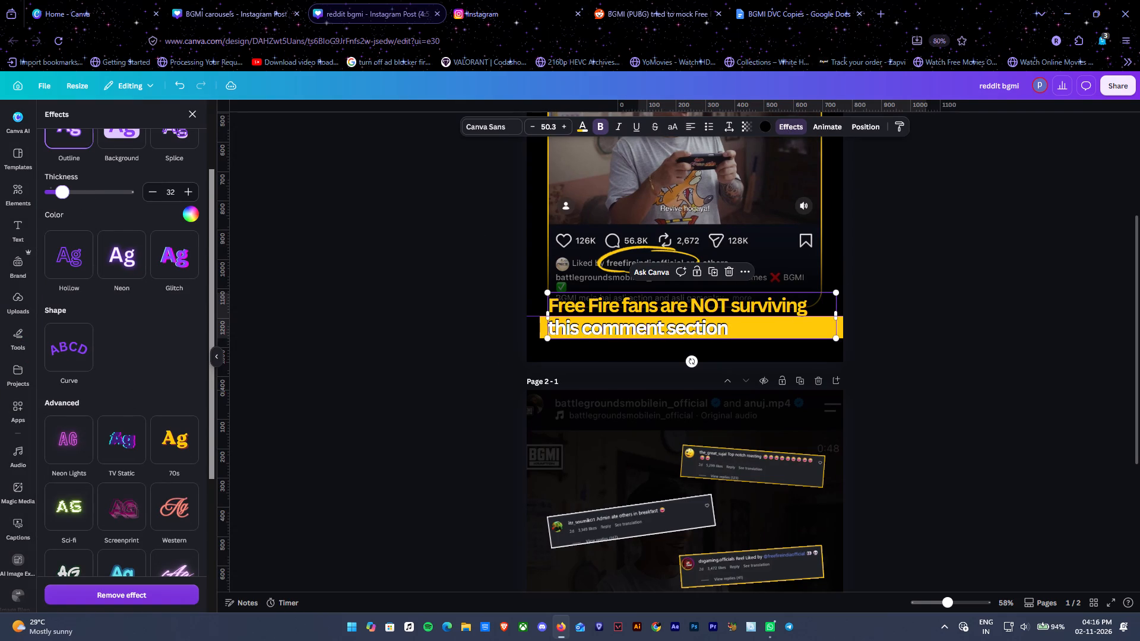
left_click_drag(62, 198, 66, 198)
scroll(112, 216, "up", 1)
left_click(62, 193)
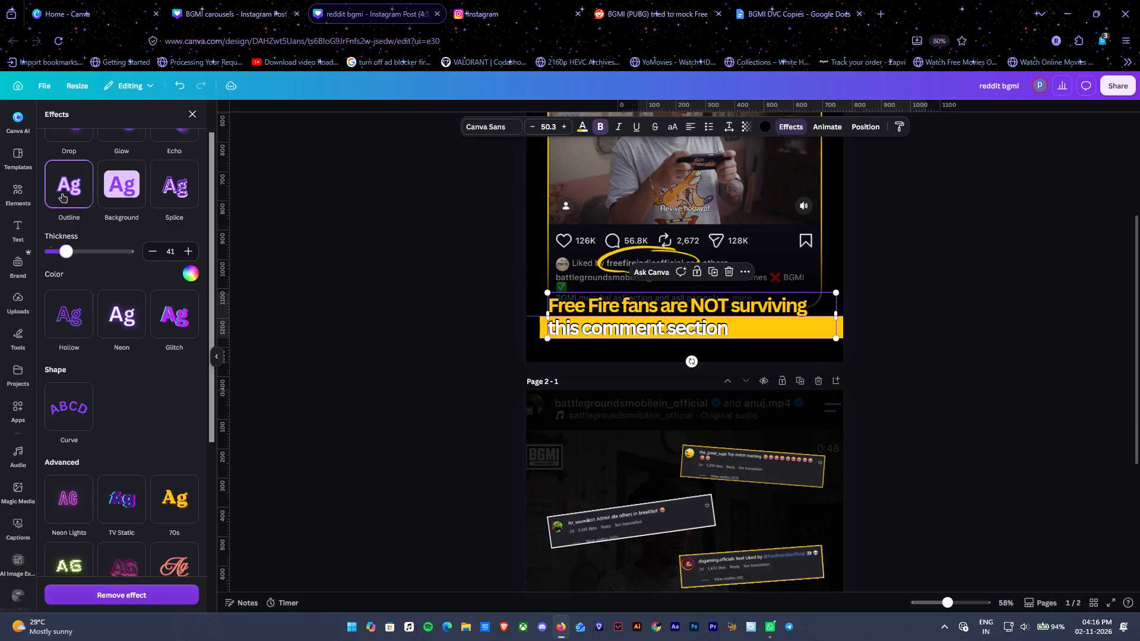
Switch the page 1 headline's text effect to Echo and increase its offset to a moderate amount.
scroll(146, 199, "up", 1)
left_click(183, 152)
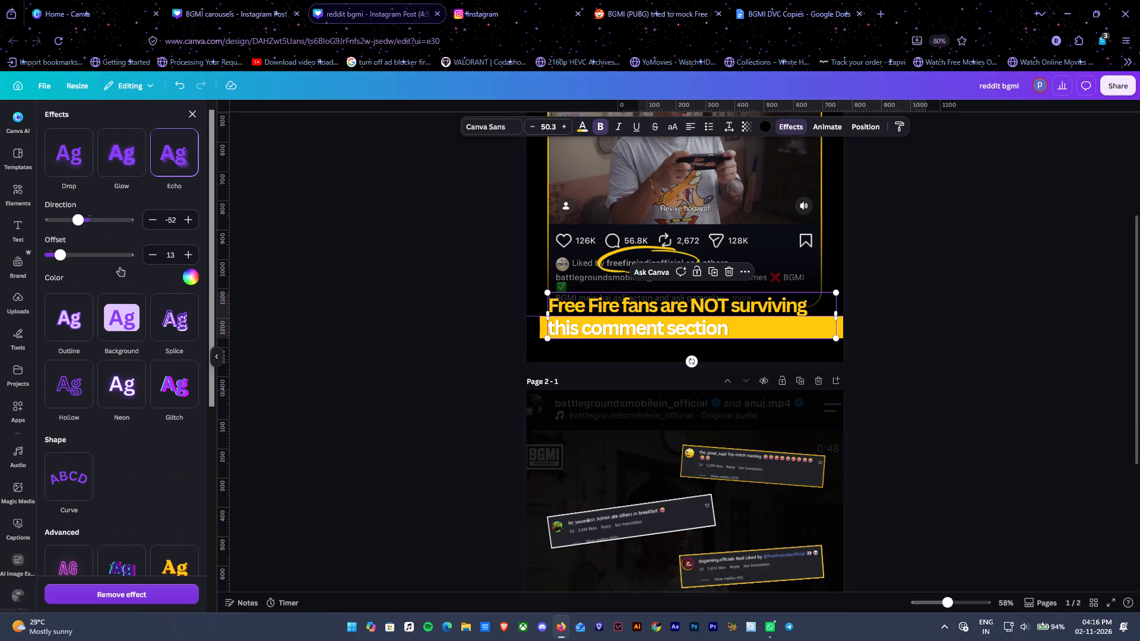
left_click_drag(71, 258, 117, 265)
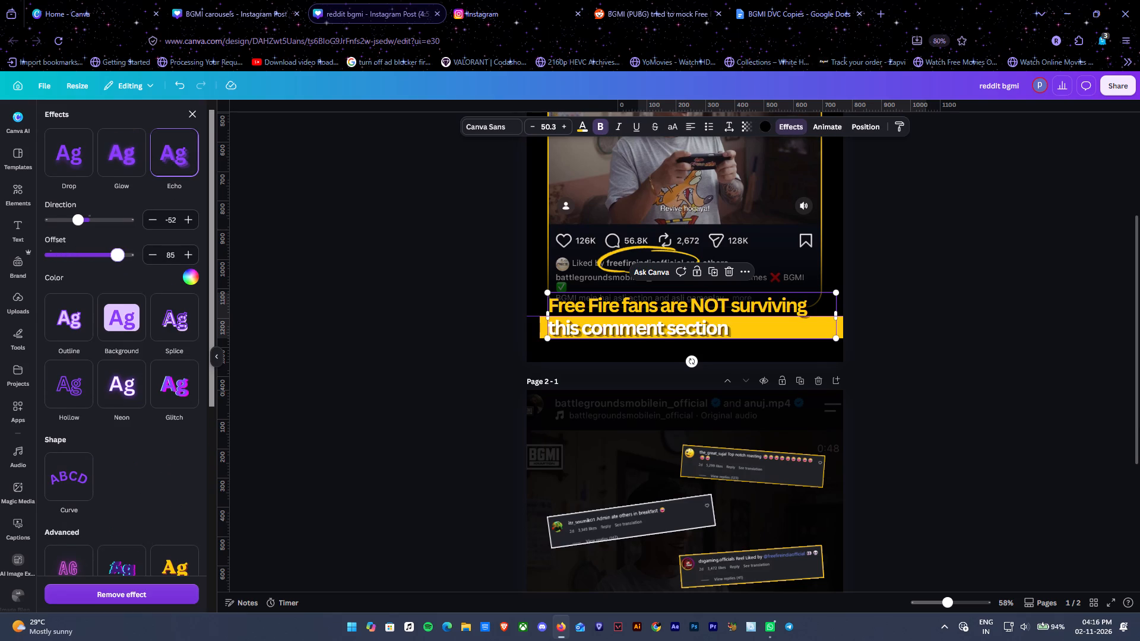
left_click_drag(117, 265, 80, 264)
double_click(981, 298)
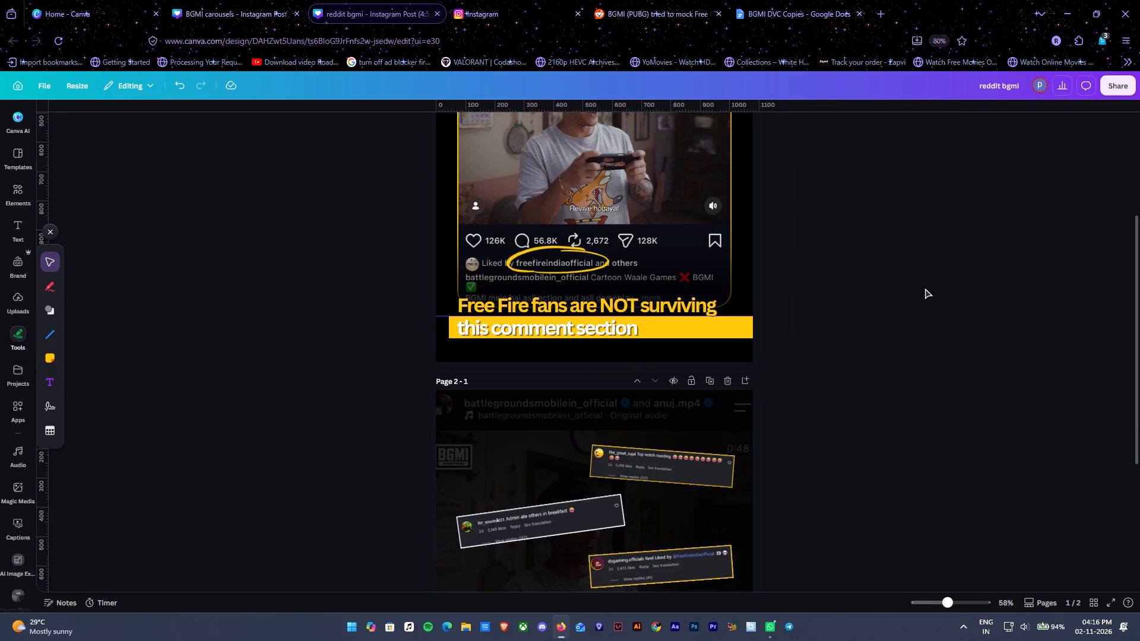
Review the reddit bgmi pages and look through the BGMI carousels design for more comment screenshots to reuse.
scroll(925, 287, "up", 2)
scroll(925, 287, "down", 8)
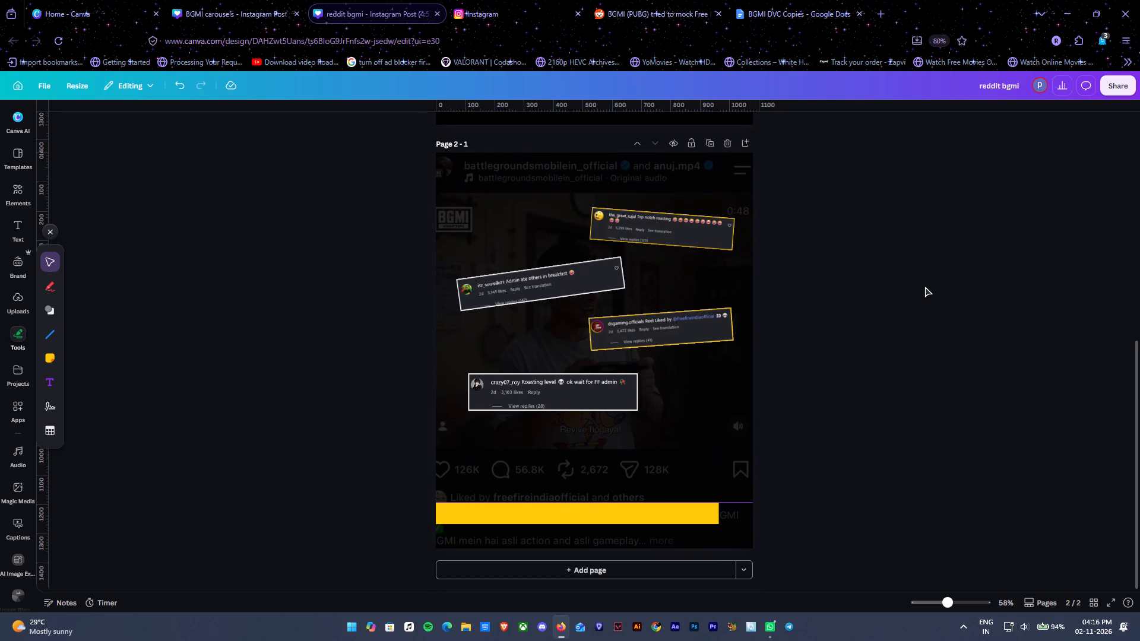
left_click(278, 0)
scroll(601, 426, "down", 20)
scroll(601, 426, "down", 5)
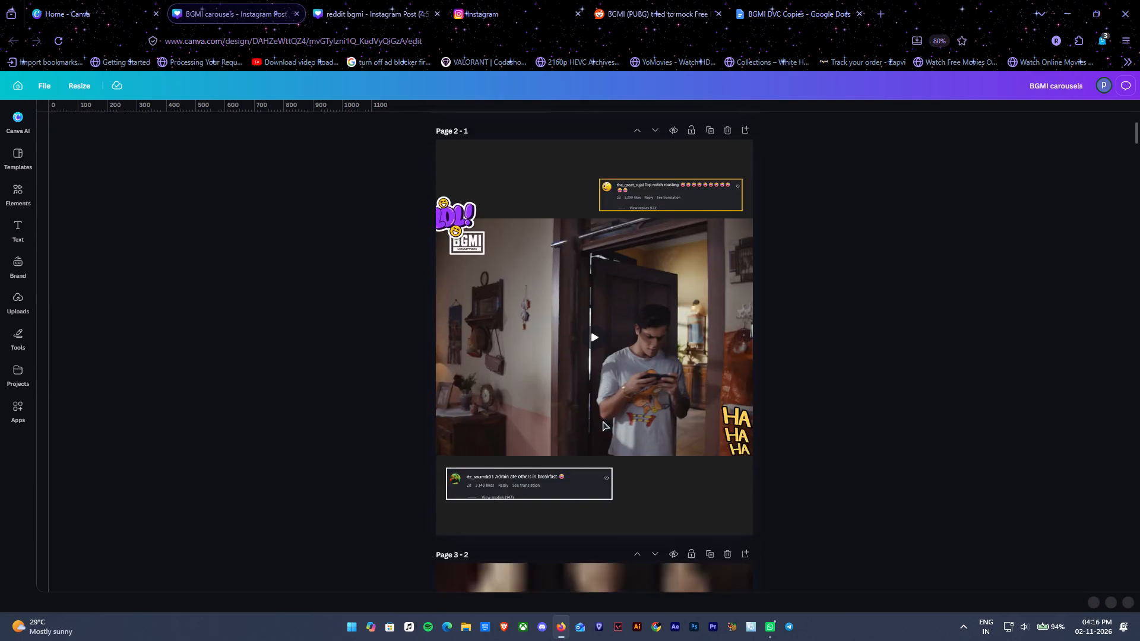
scroll(603, 421, "down", 15)
scroll(603, 426, "up", 5)
scroll(603, 426, "down", 6)
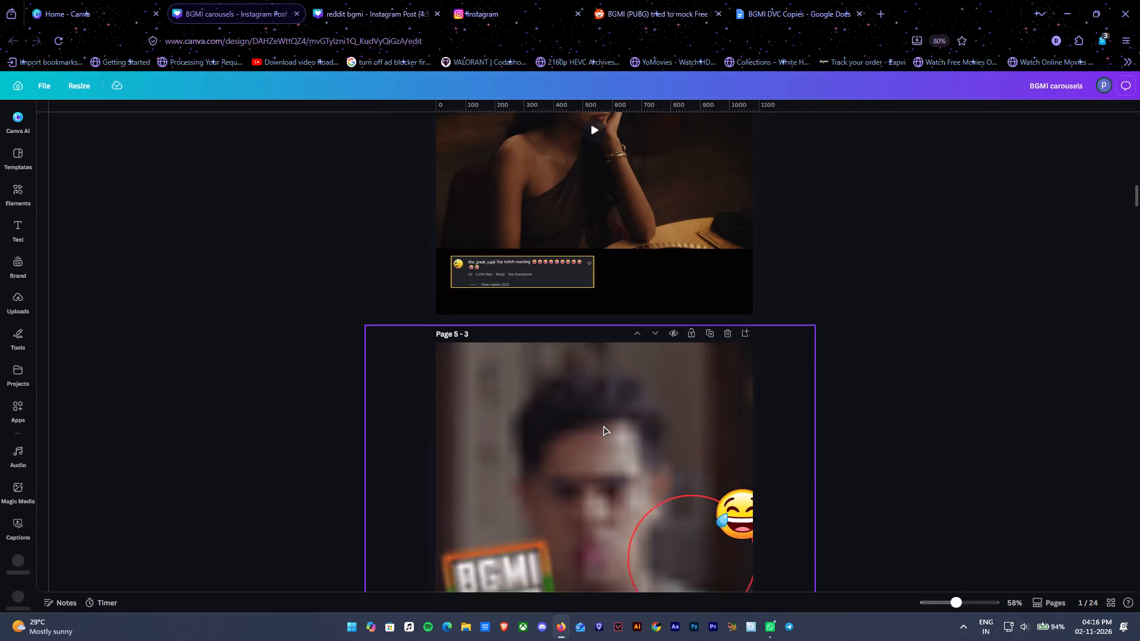
scroll(603, 424, "down", 20)
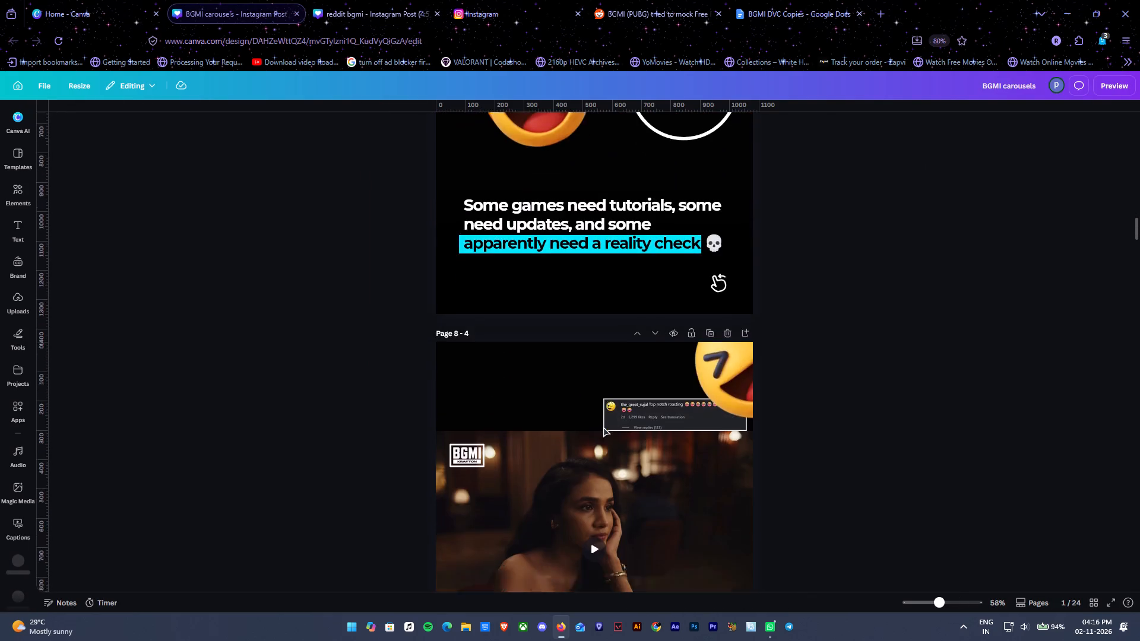
scroll(603, 427, "down", 13)
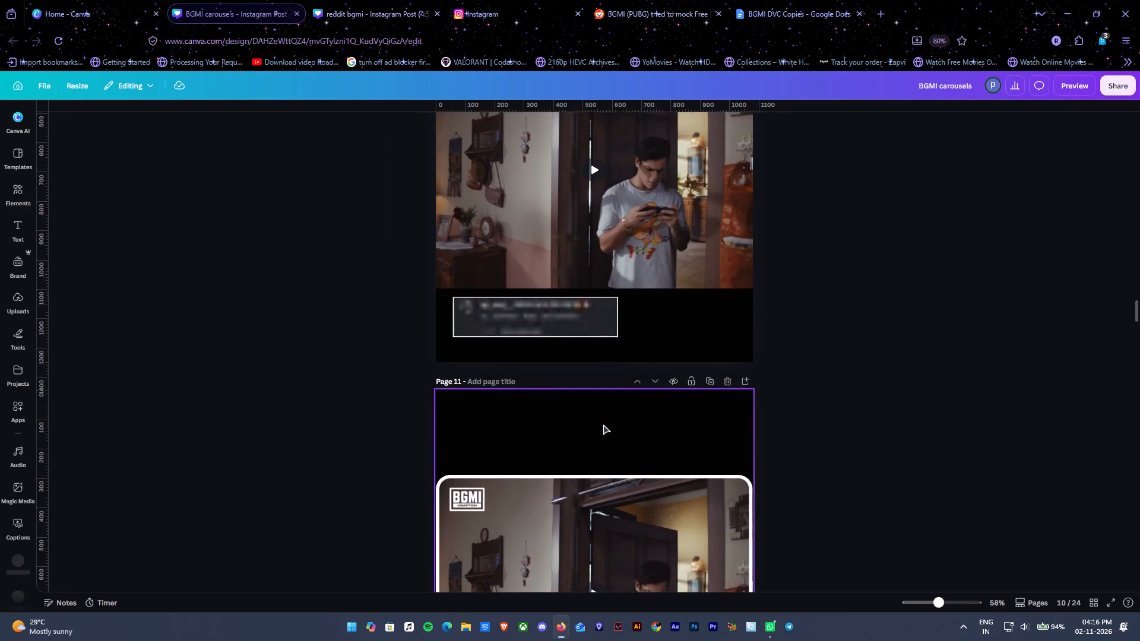
scroll(603, 424, "up", 2)
scroll(603, 424, "down", 8)
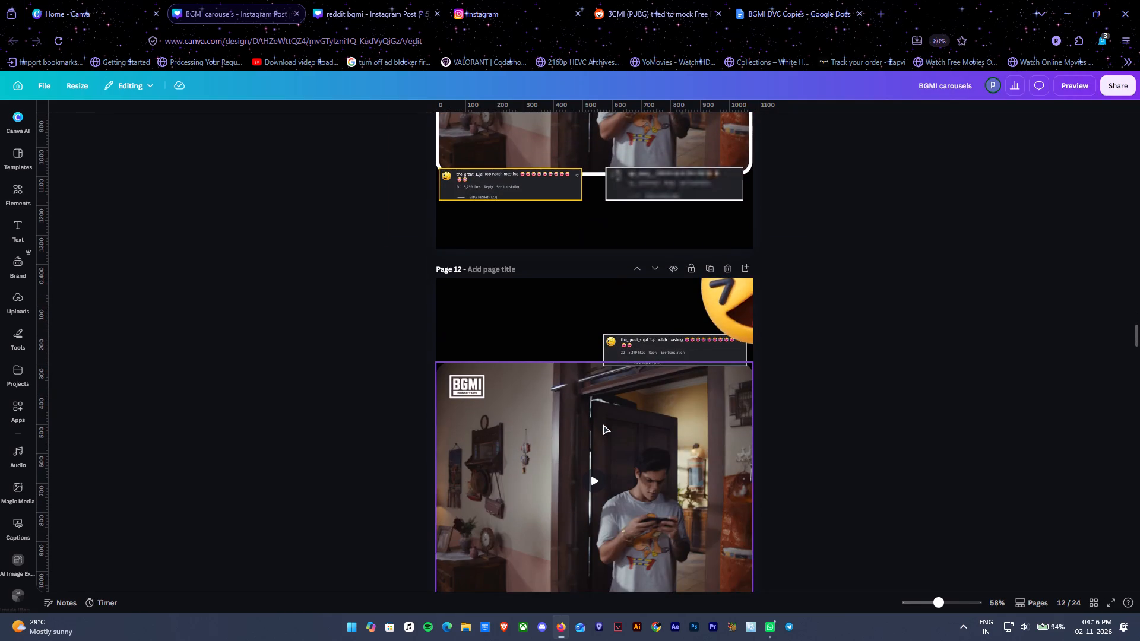
scroll(603, 424, "down", 7)
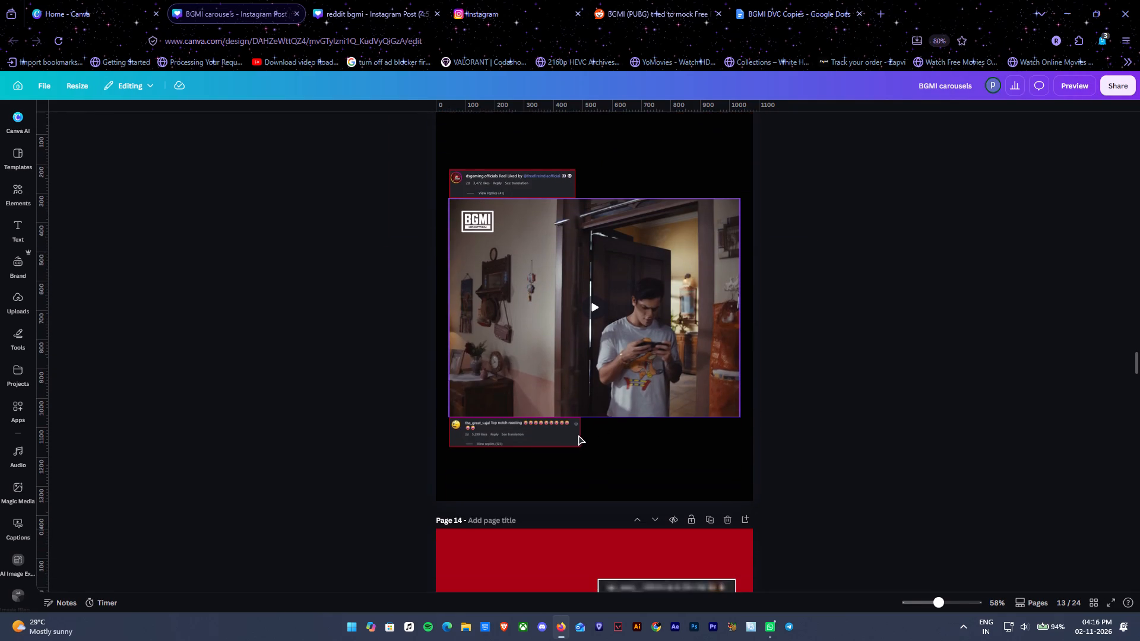
Look through pages 14 to 24 of the BGMI carousels design for reusable elements, including page 24's layers.
scroll(537, 203, "down", 4)
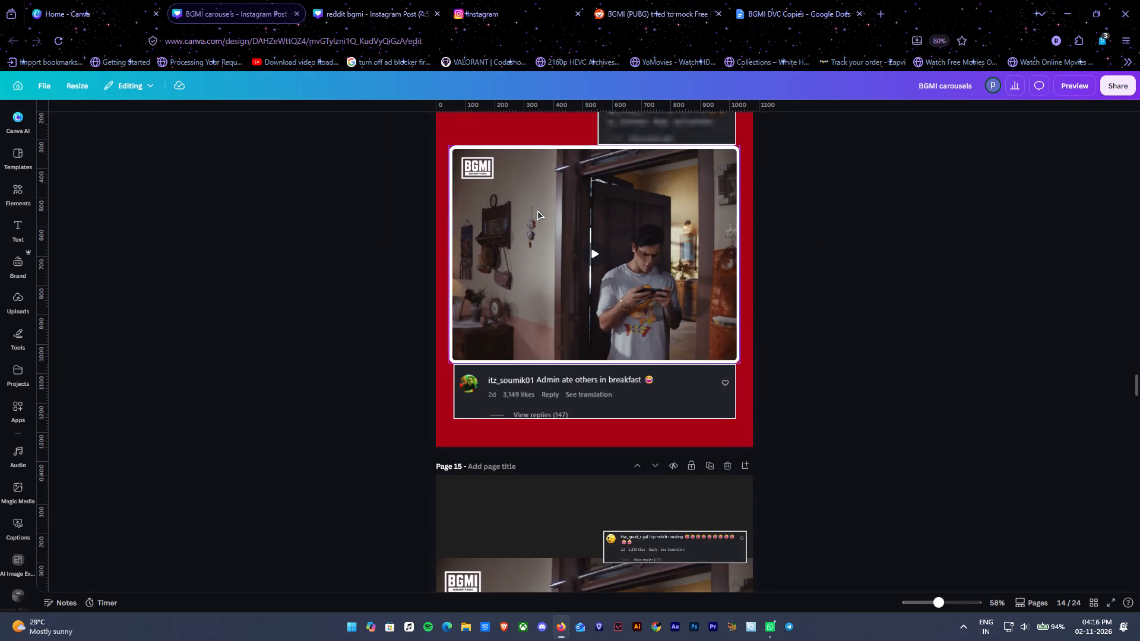
scroll(661, 255, "down", 12)
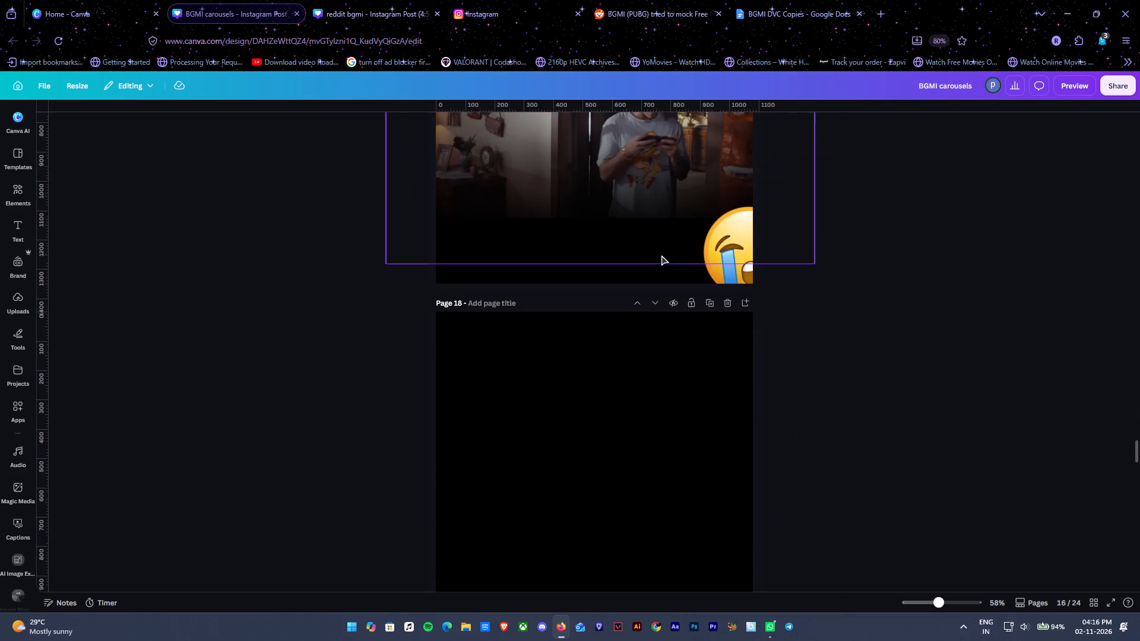
scroll(661, 255, "up", 3)
scroll(661, 255, "down", 10)
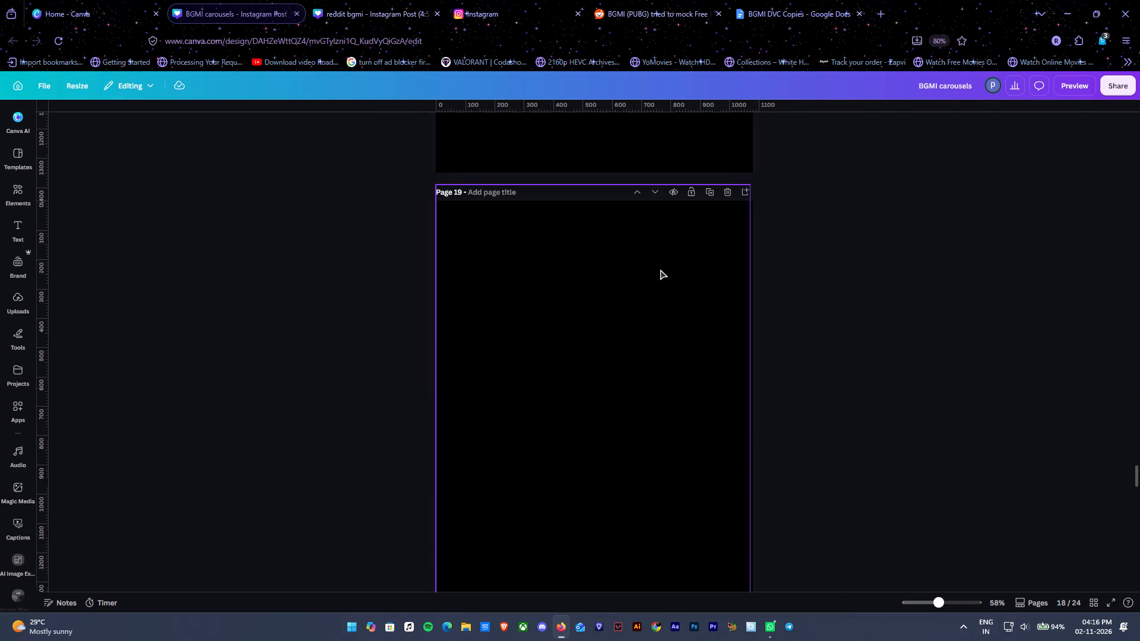
scroll(660, 269, "down", 16)
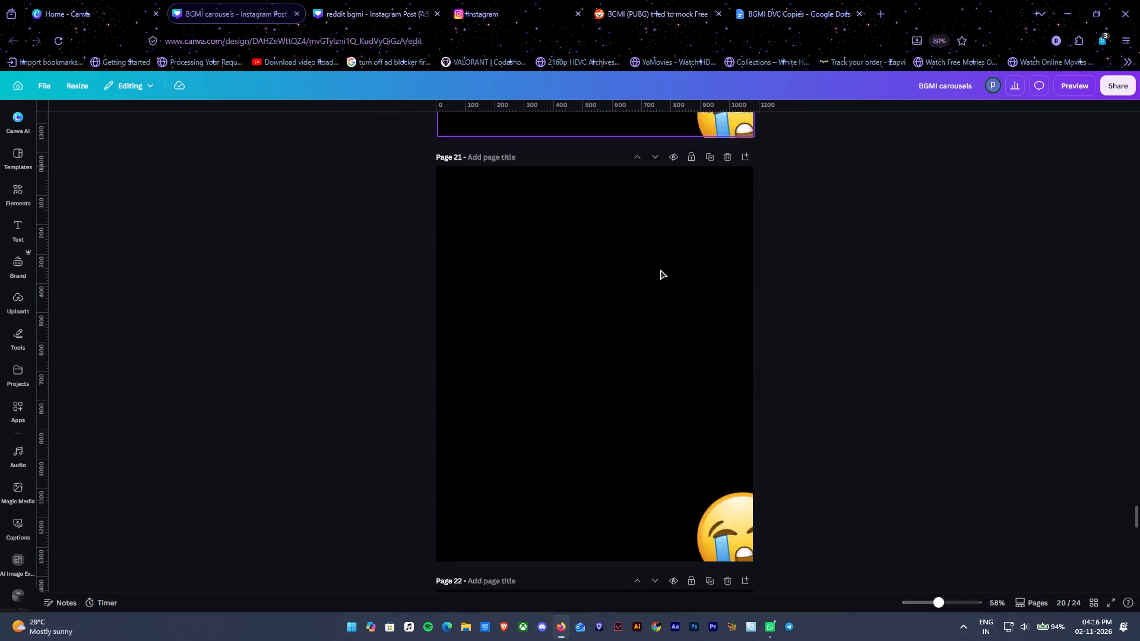
scroll(660, 269, "down", 14)
scroll(660, 274, "down", 8)
scroll(657, 275, "up", 2)
left_click(642, 305)
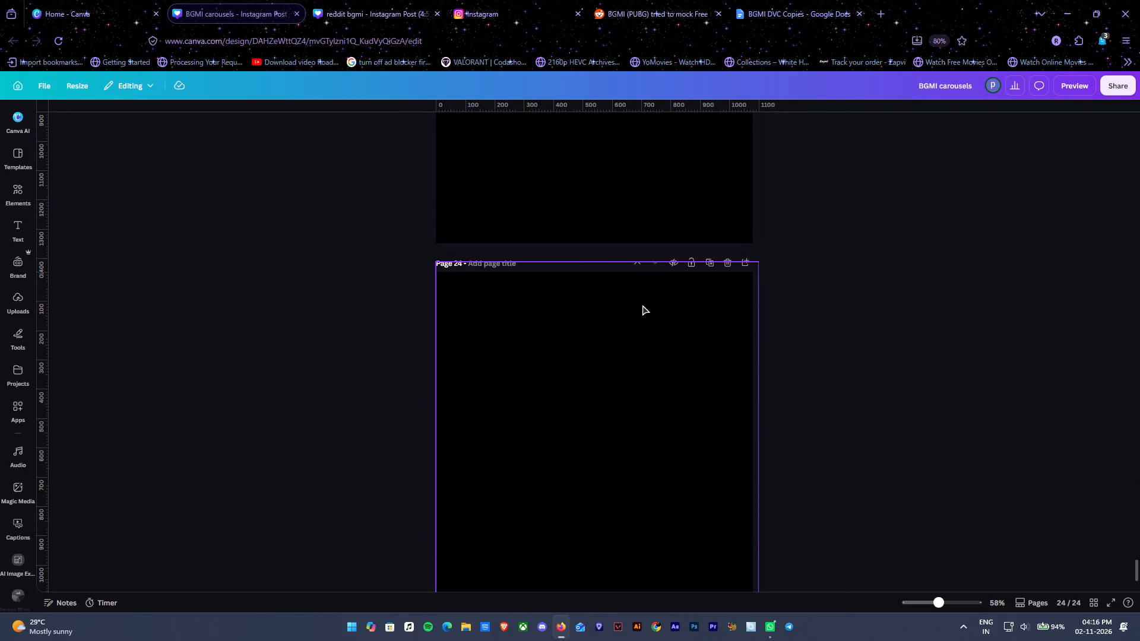
key("alt+1")
left_click(201, 120)
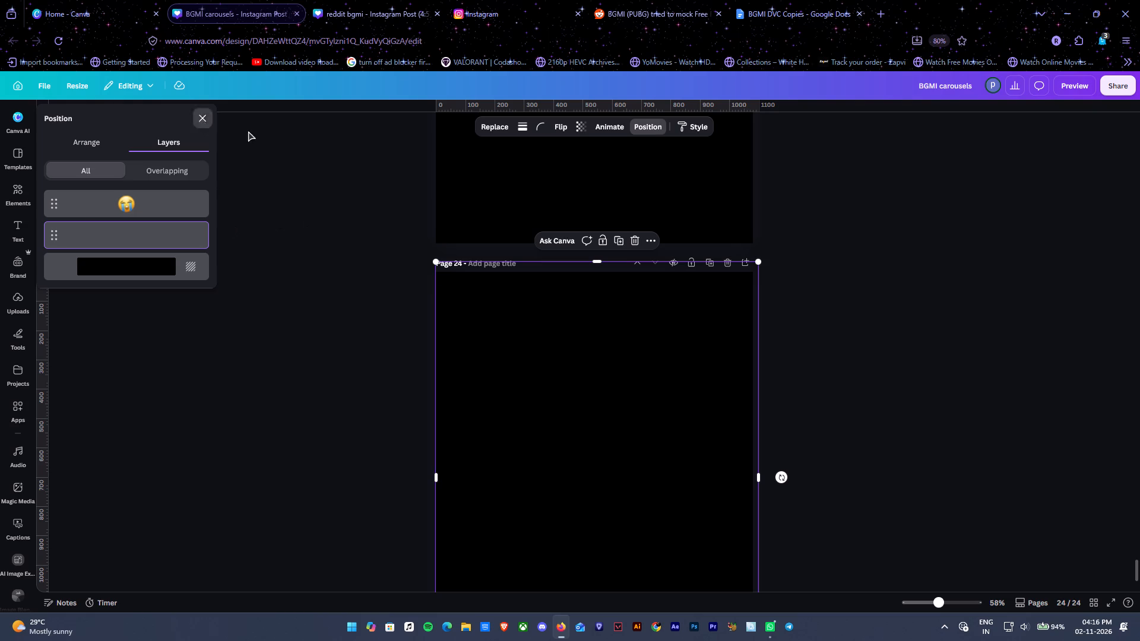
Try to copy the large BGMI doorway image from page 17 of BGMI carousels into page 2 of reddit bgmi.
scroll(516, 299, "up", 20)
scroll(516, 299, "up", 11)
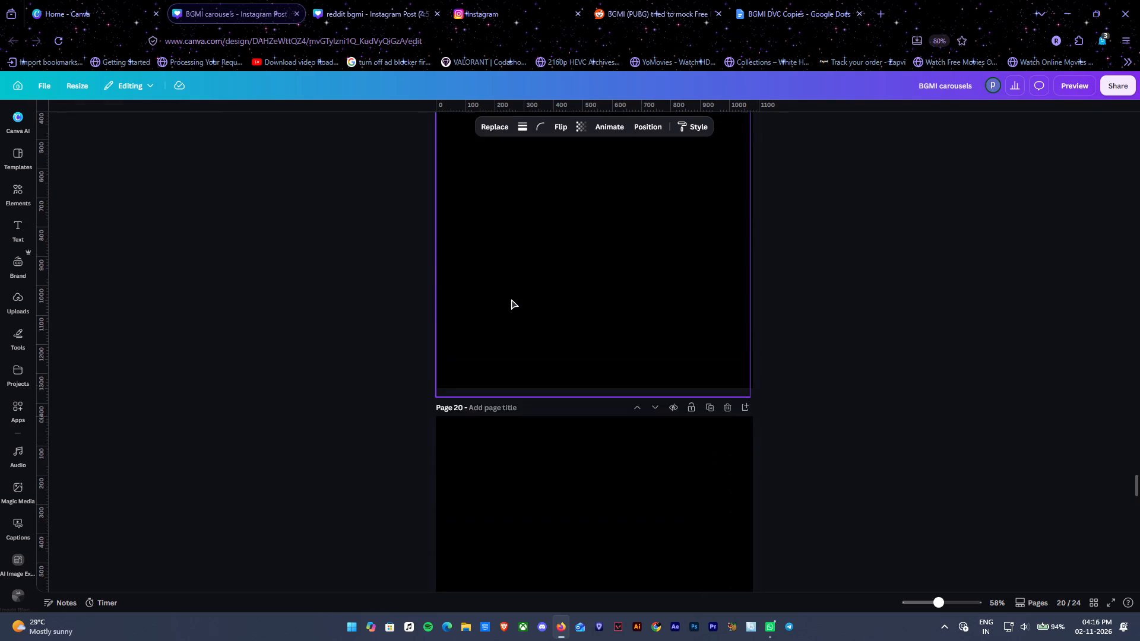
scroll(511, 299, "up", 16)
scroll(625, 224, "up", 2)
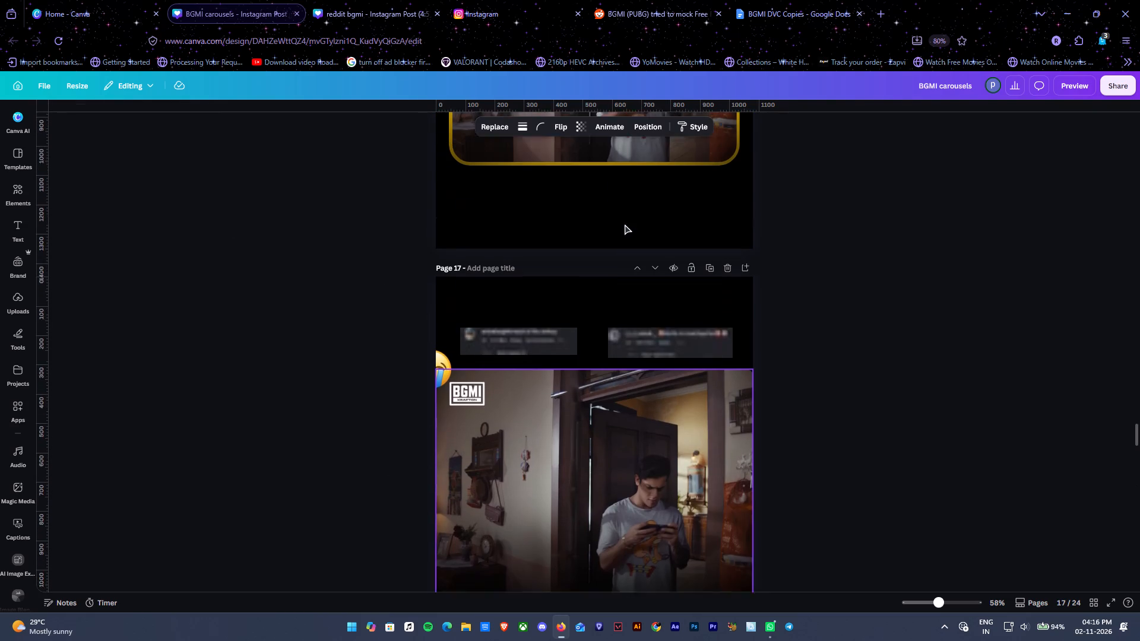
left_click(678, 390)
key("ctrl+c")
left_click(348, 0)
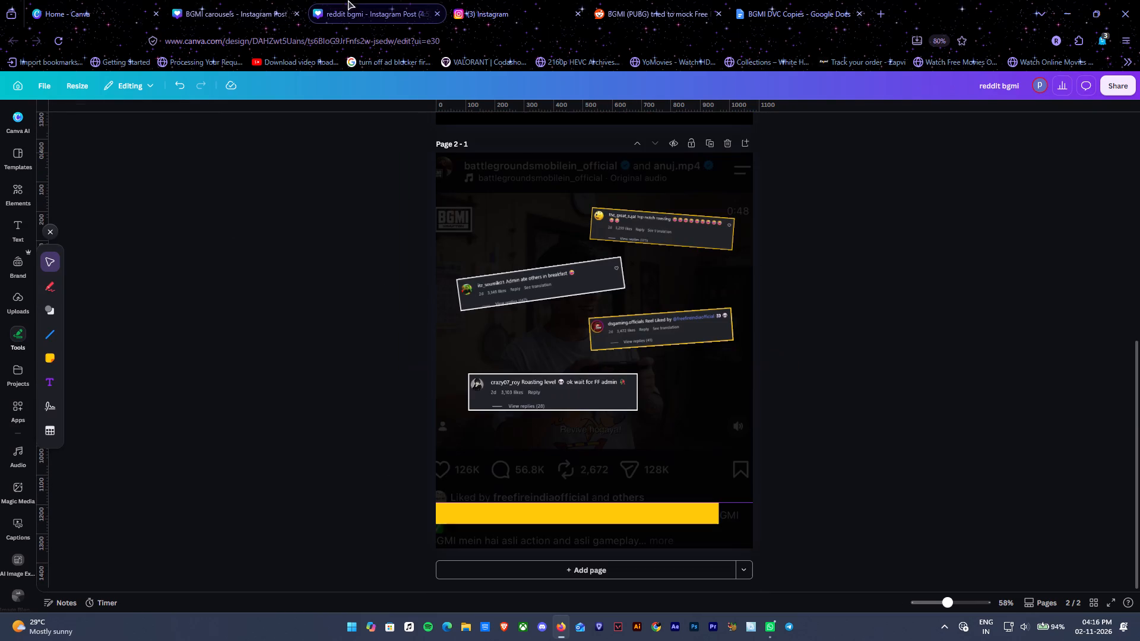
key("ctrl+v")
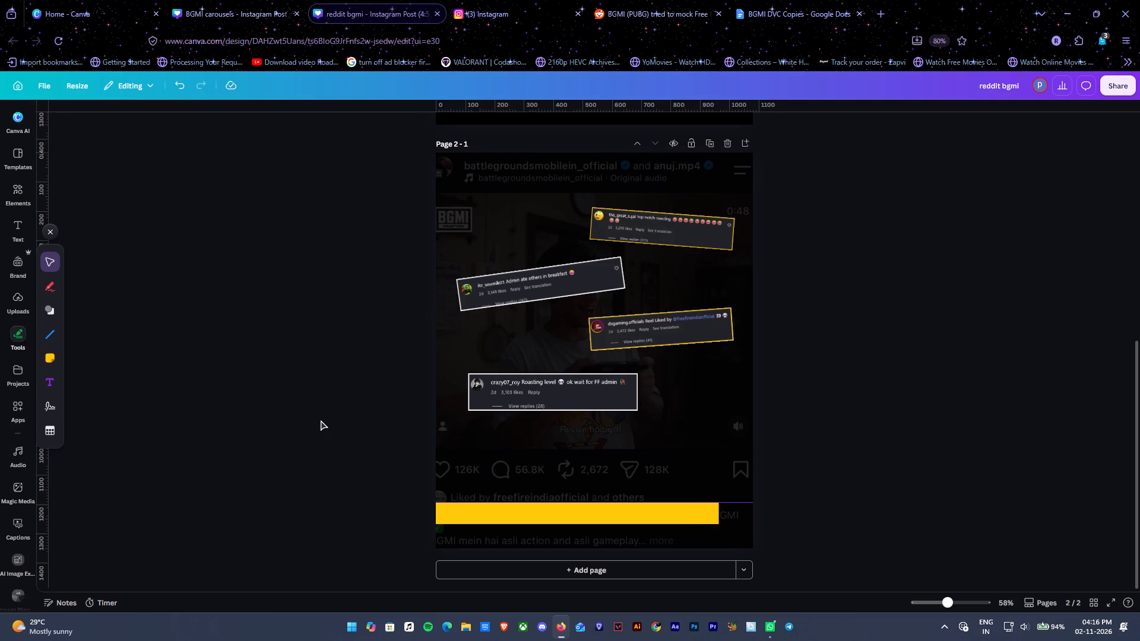
Select the yellow bar near the bottom of page 2 in the reddit bgmi design.
left_click(534, 513)
left_click(870, 361)
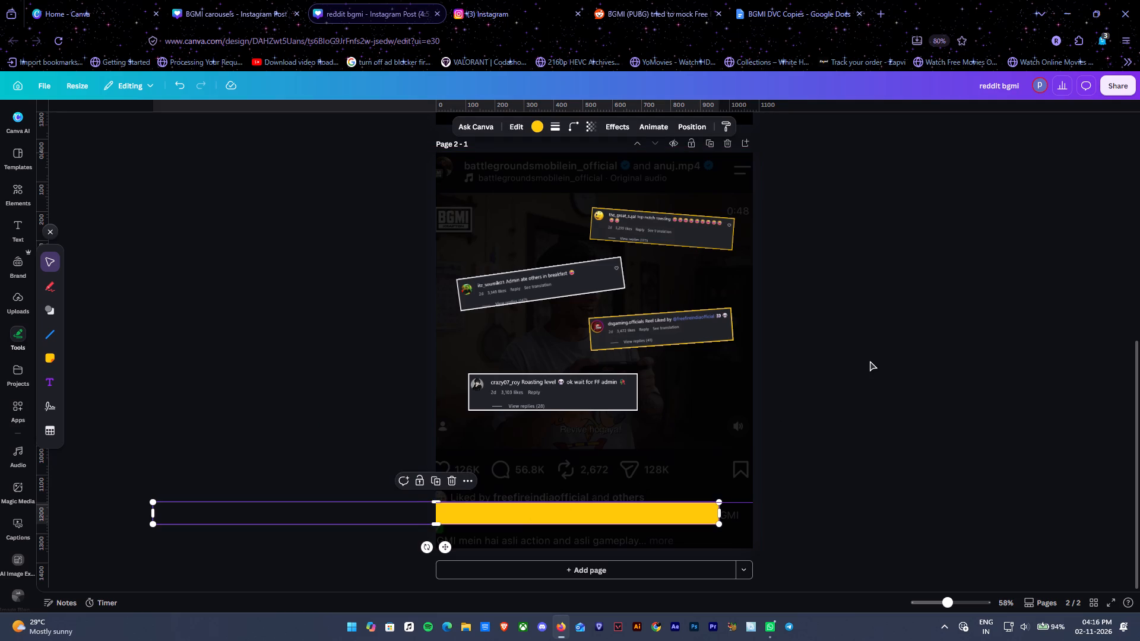
scroll(870, 361, "up", 5)
scroll(870, 361, "down", 8)
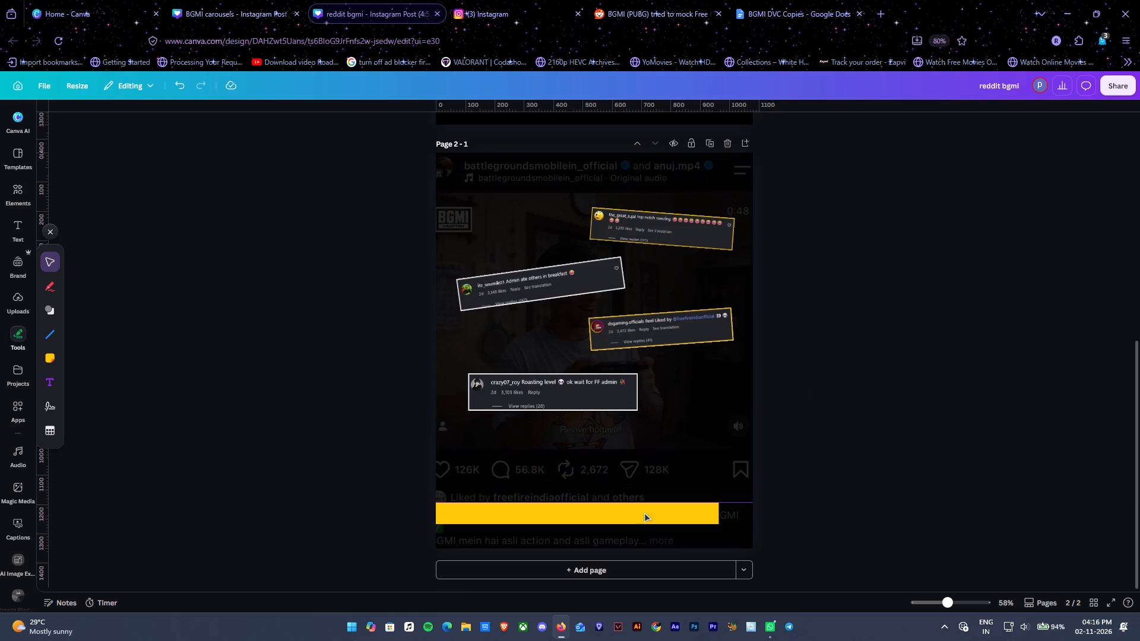
left_click(625, 521)
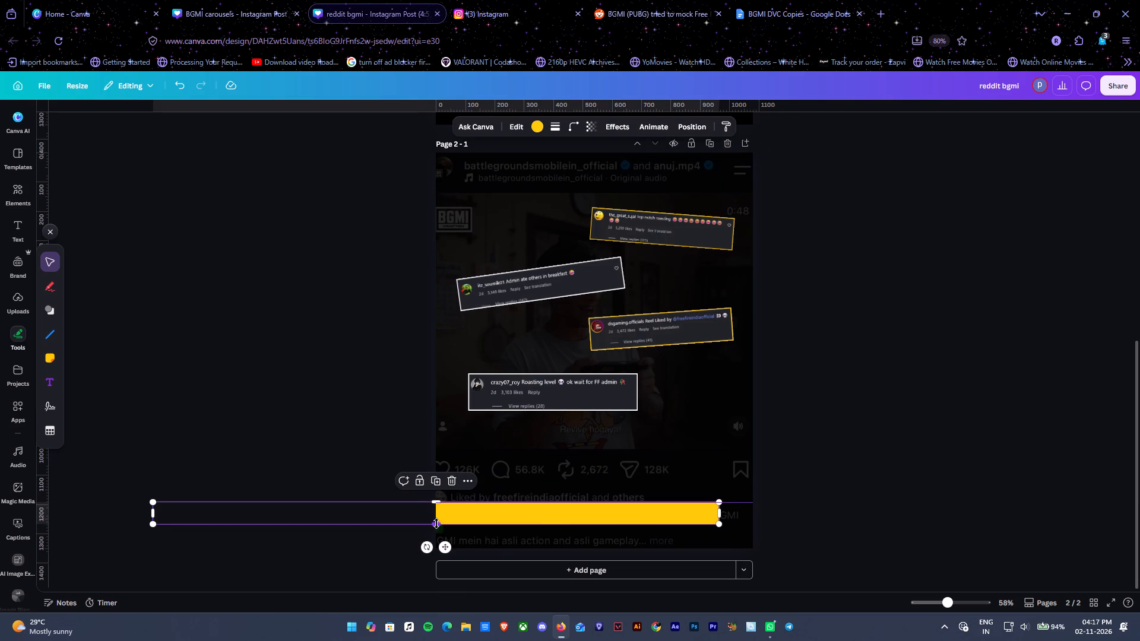
Reduce the yellow bar near the bottom of page 2 to a thin strip.
left_click_drag(436, 523, 437, 507)
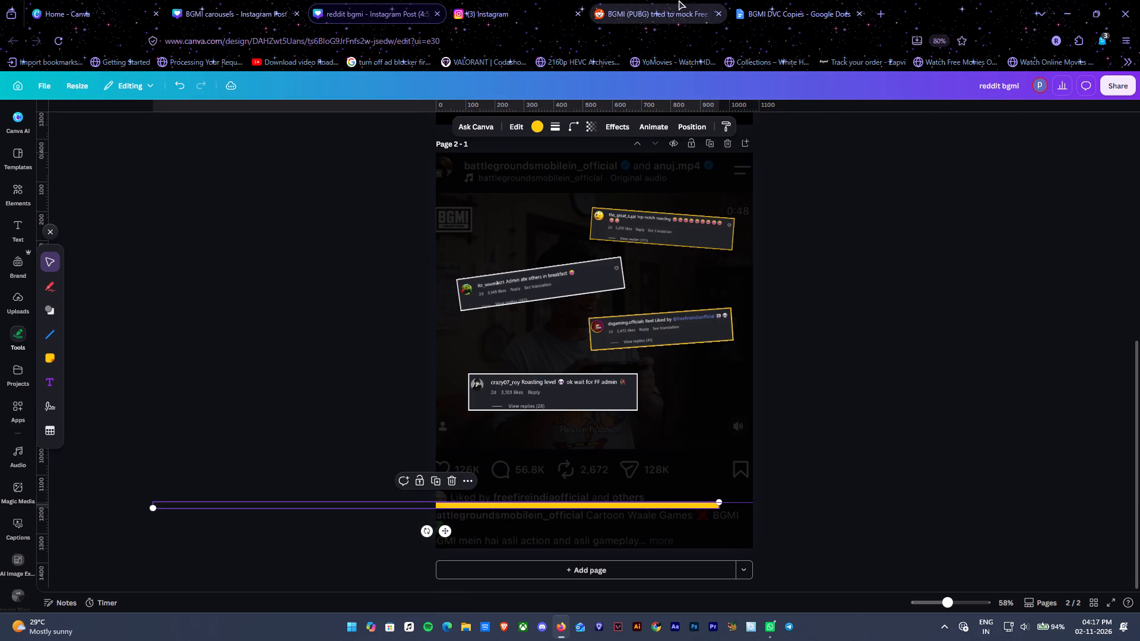
Study the reference slides in the Reddit post about BGMI mocking Free Fire, including the layout of tilted comments.
left_click(679, 0)
left_click(741, 380)
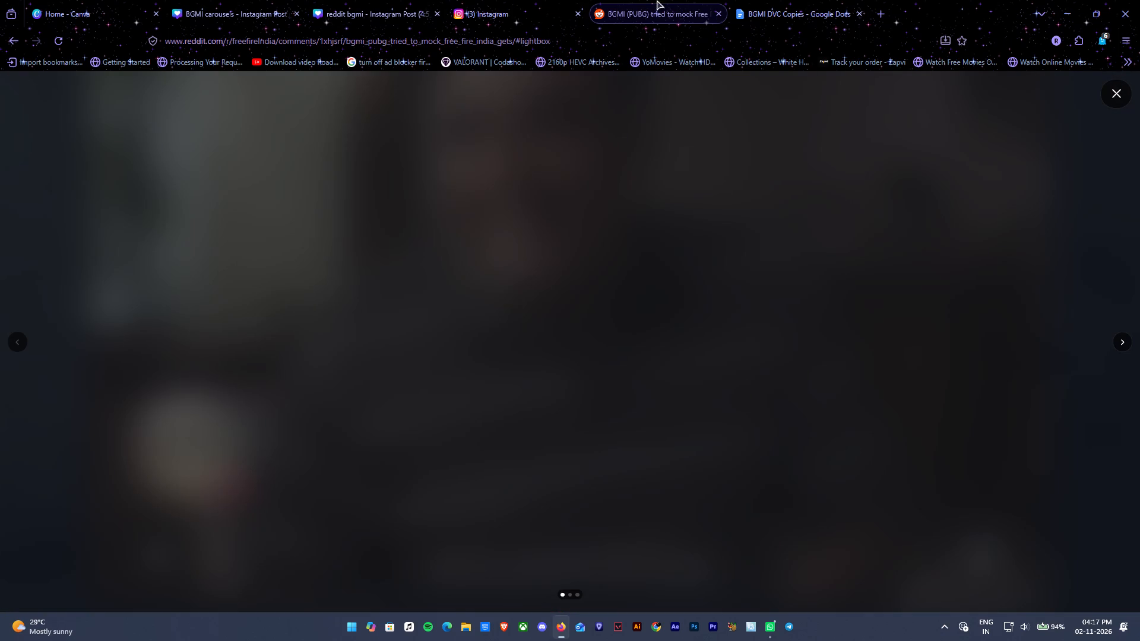
left_click(1128, 342)
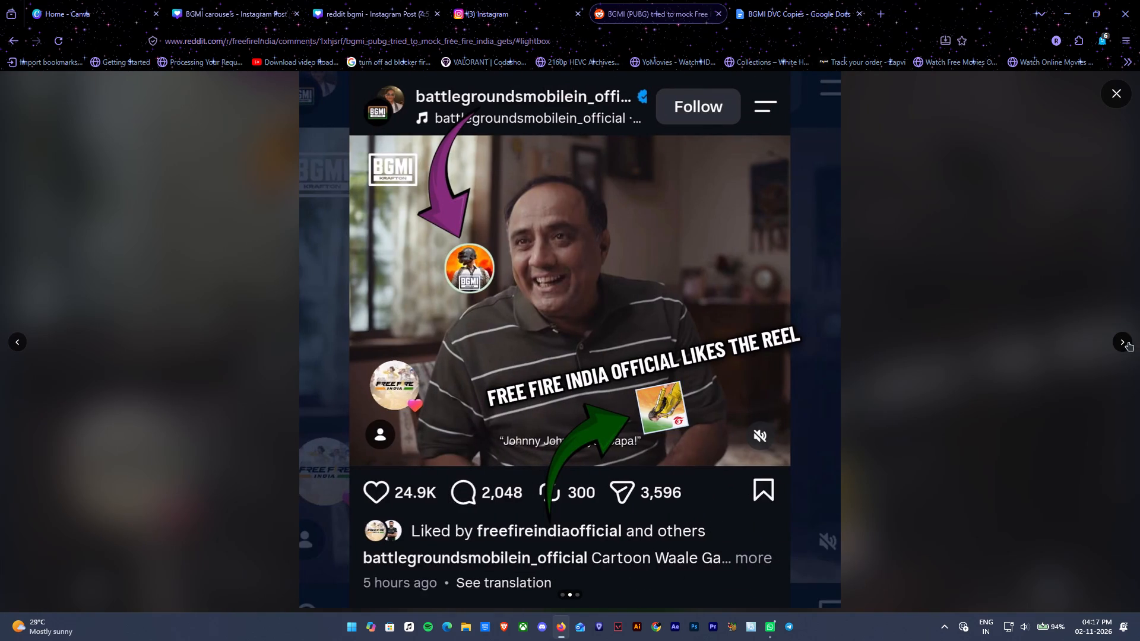
left_click(1128, 342)
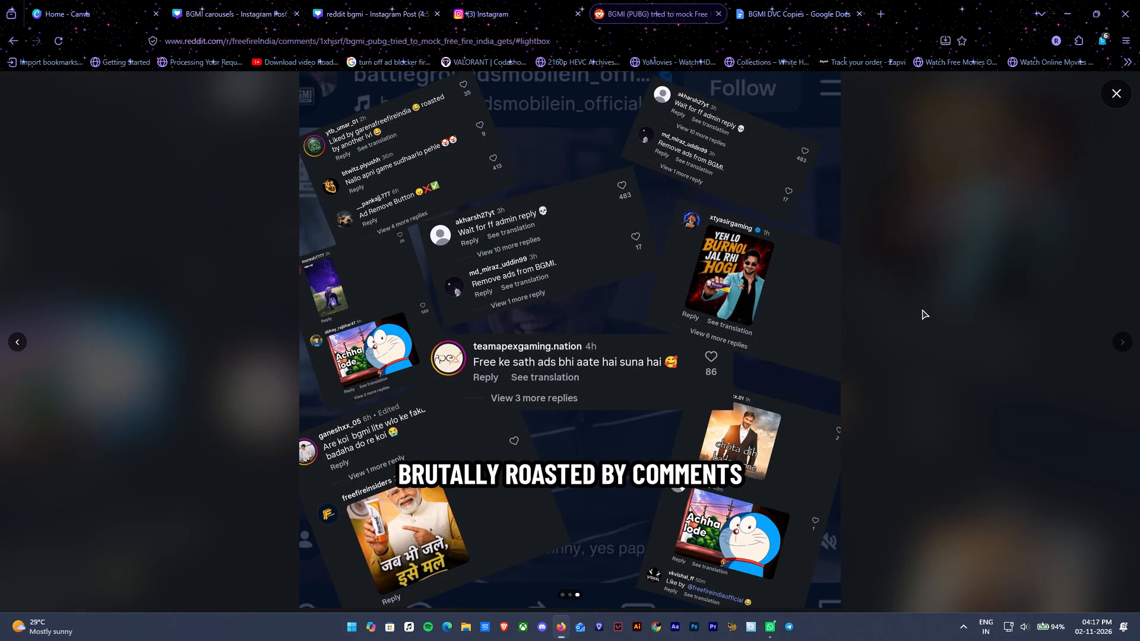
left_click(922, 309)
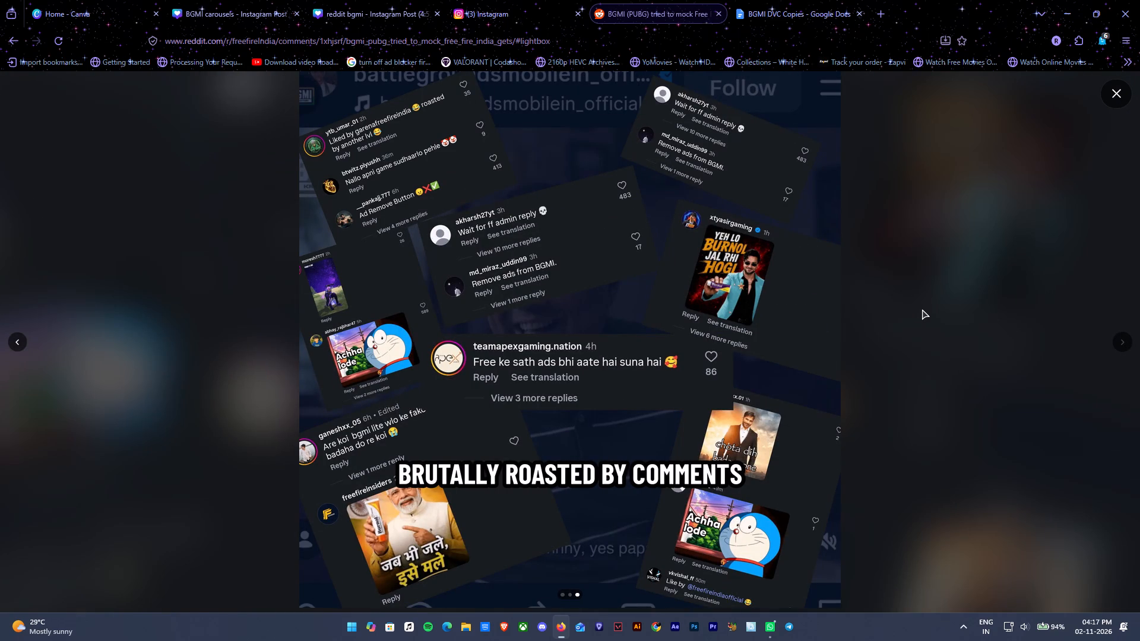
left_click(922, 309)
Move the thin yellow strip in the reddit bgmi design so it spans the full width of page 2.
left_click(312, 0)
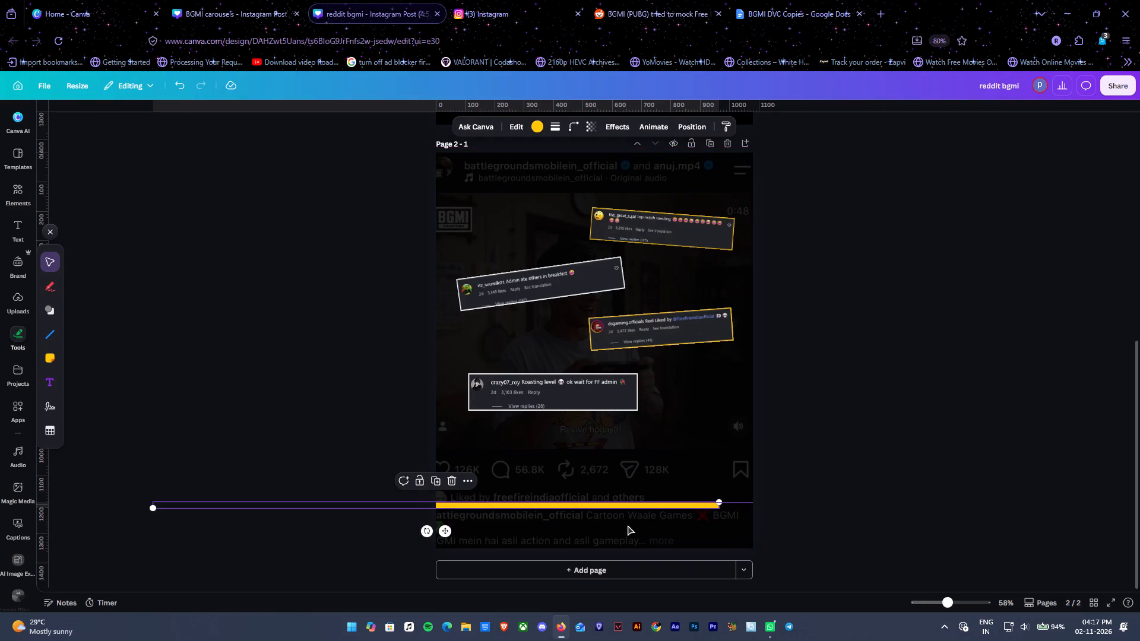
left_click_drag(445, 536, 674, 539)
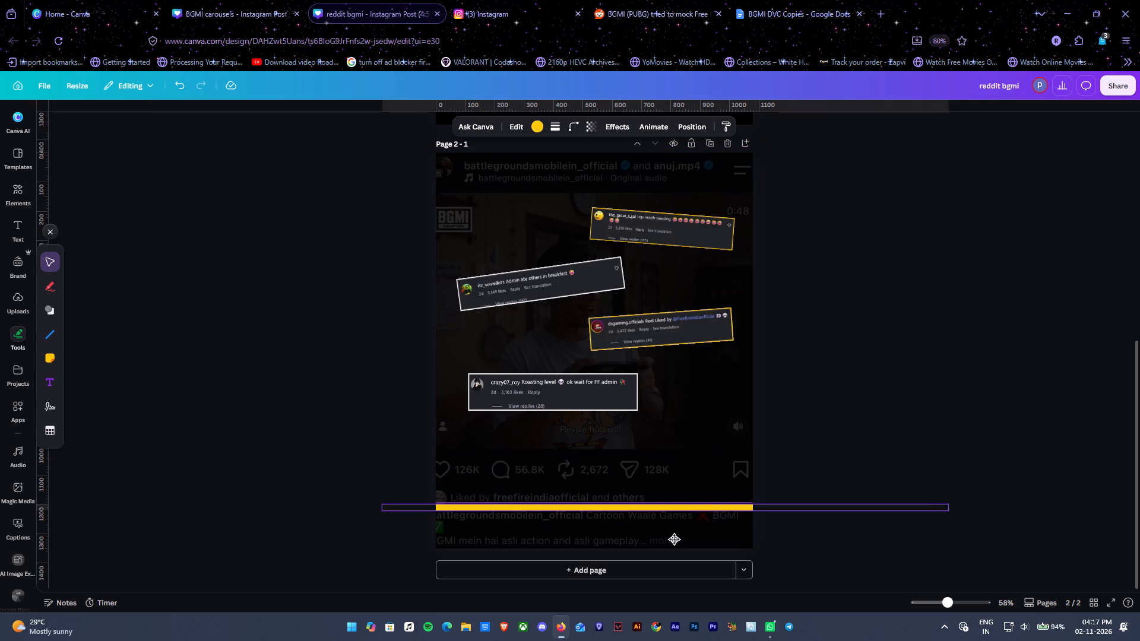
left_click_drag(674, 539, 641, 537)
left_click(926, 414)
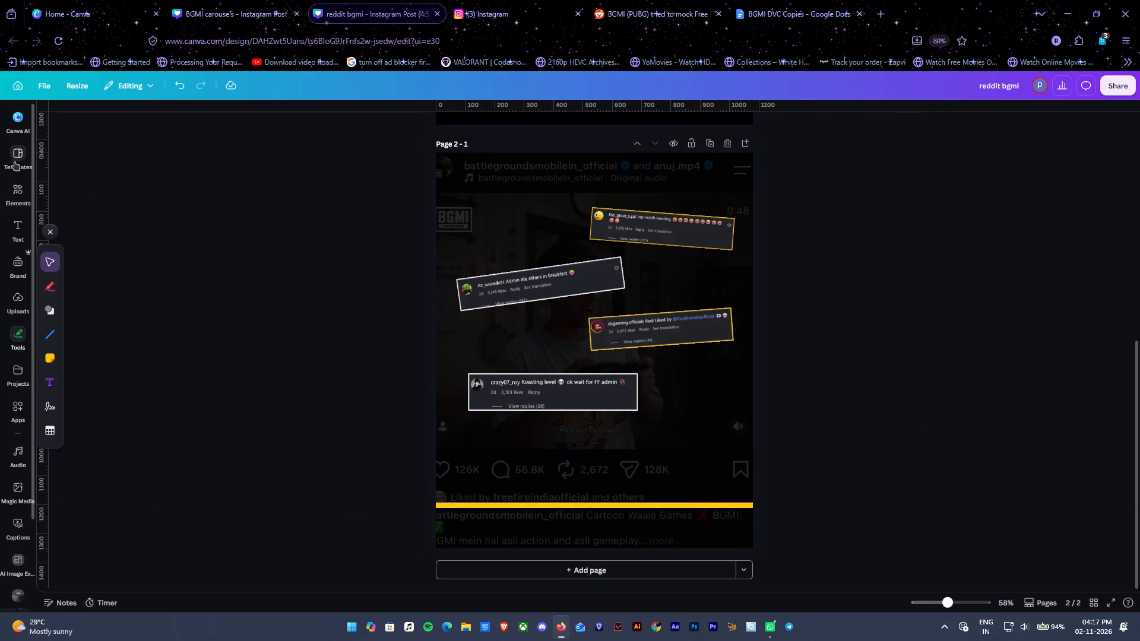
Search the graphics elements for "roasted".
left_click(14, 212)
left_click(18, 202)
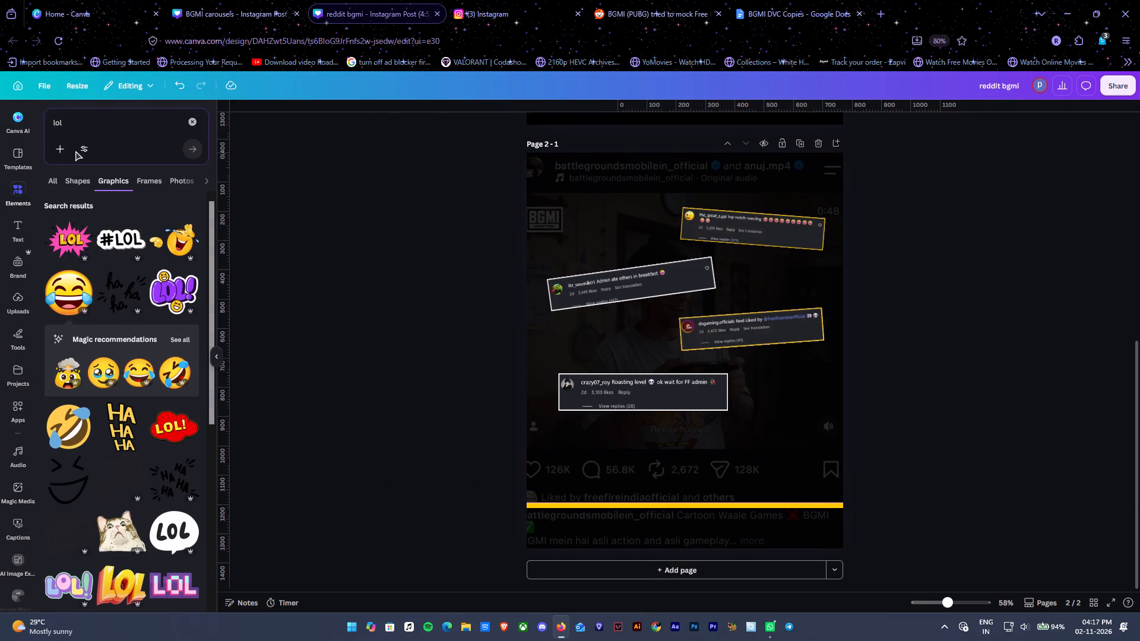
left_click_drag(92, 122, 43, 122)
type("roast")
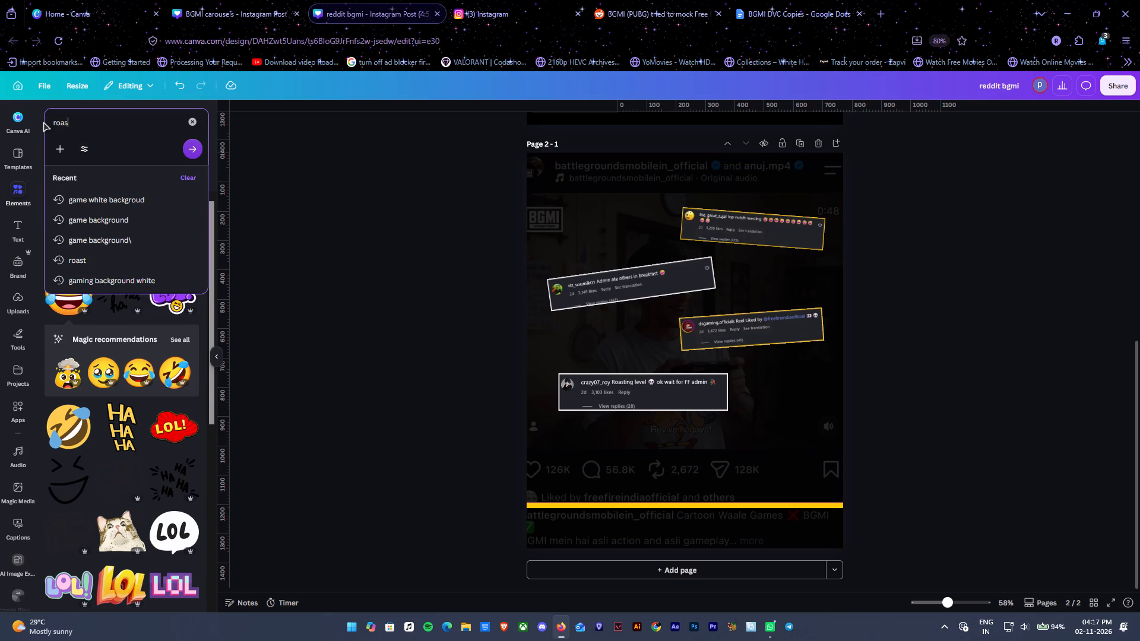
key("BackSpace")
type("ted")
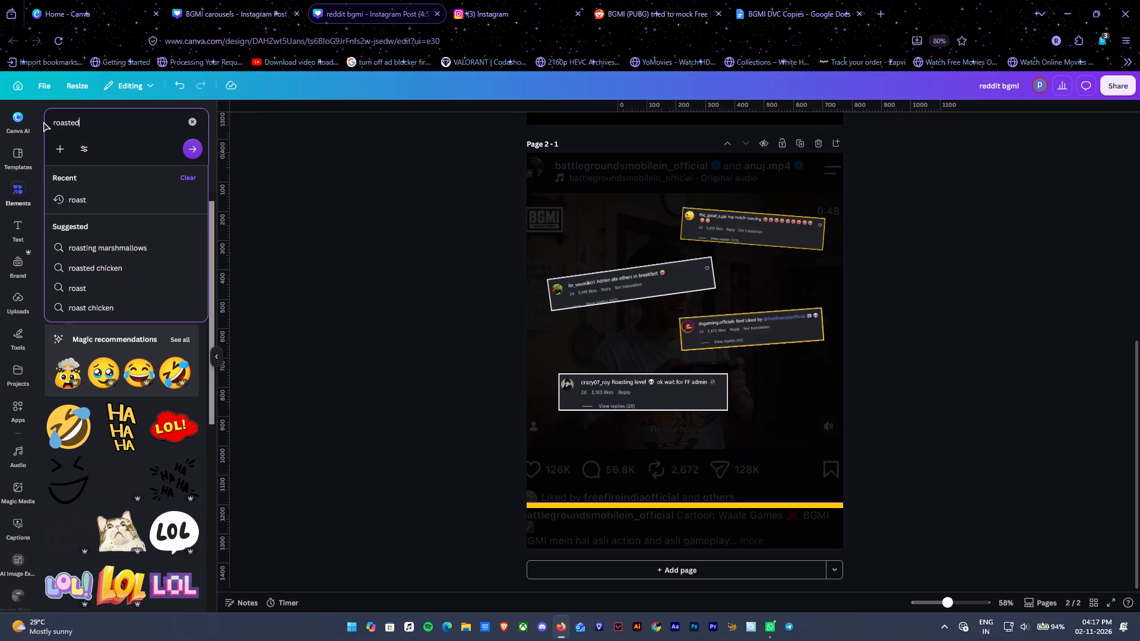
key("Return")
Copy the "kisi ko to roast kiya hai" comment from page 17 of BGMI carousels onto reddit bgmi's page 2, keeping only one copy.
left_click(265, 0)
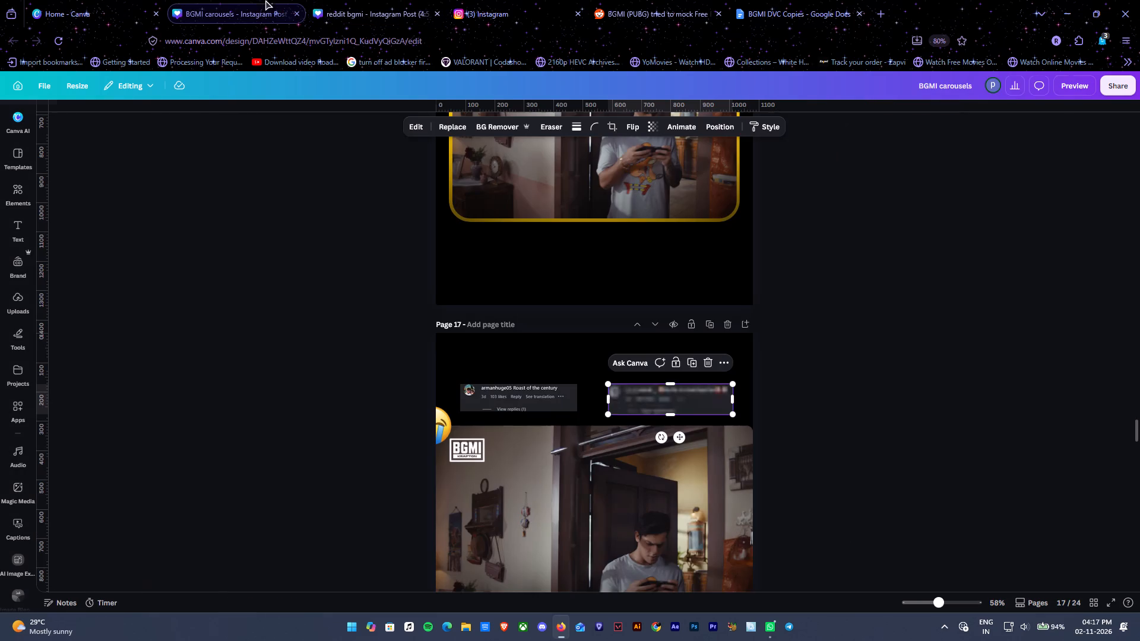
key("ctrl+c")
left_click(367, 0)
key("ctrl+v")
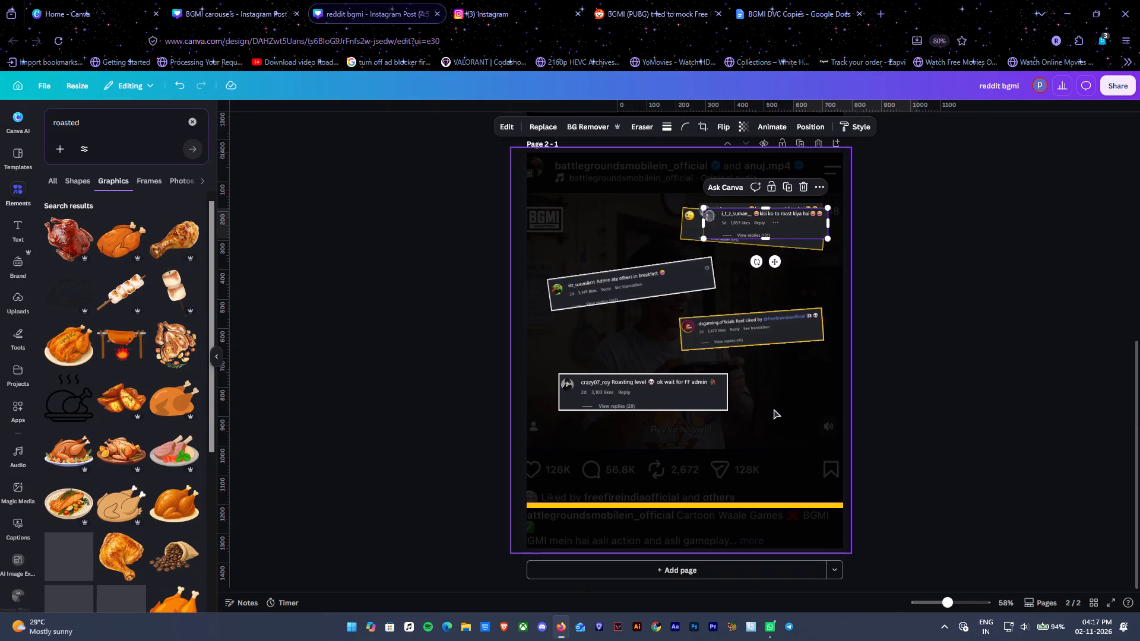
left_click_drag(793, 224, 795, 424)
left_click(776, 211)
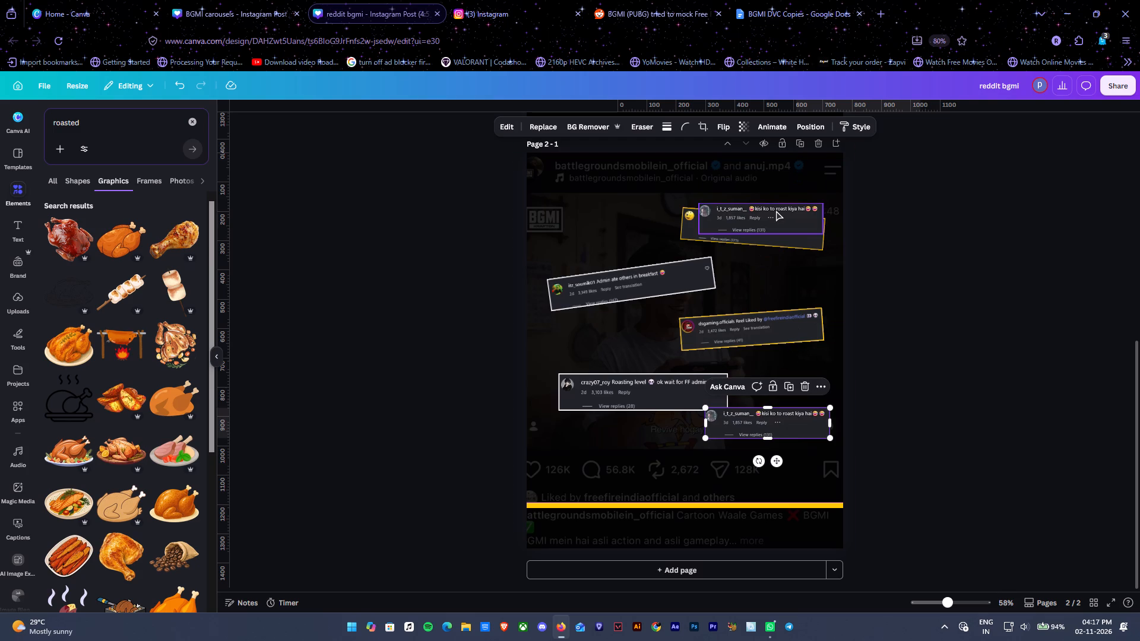
key("Delete")
Enlarge the "kisi ko to roast kiya hai" comment and position it between the "Roasting level" comment and the yellow strip.
left_click_drag(777, 430, 753, 459)
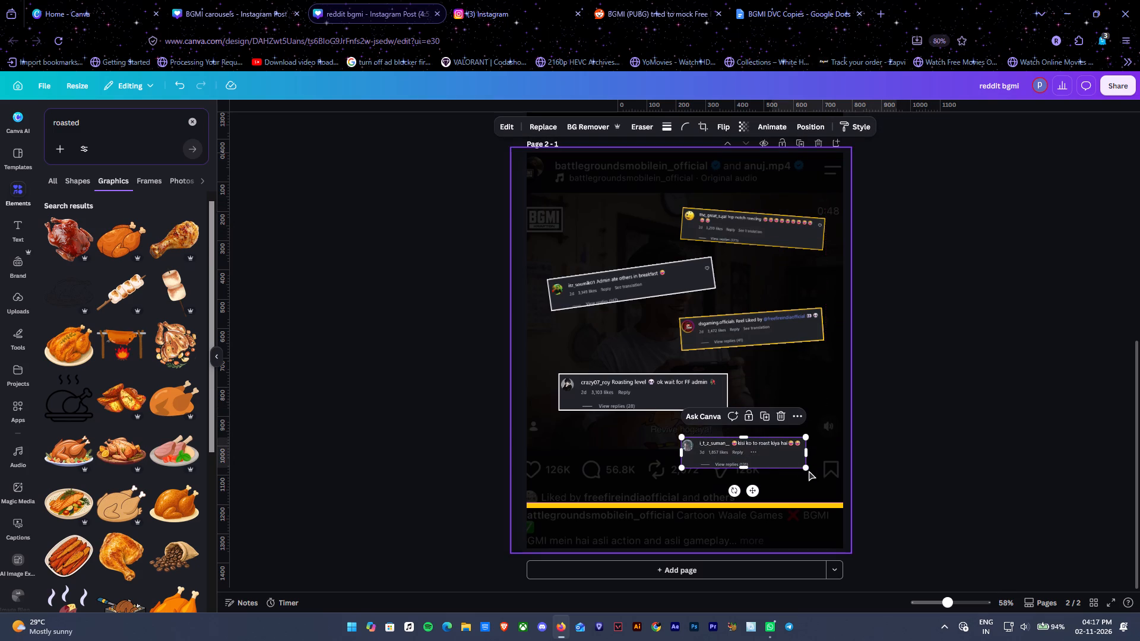
left_click_drag(804, 466, 834, 476)
left_click_drag(798, 451, 750, 452)
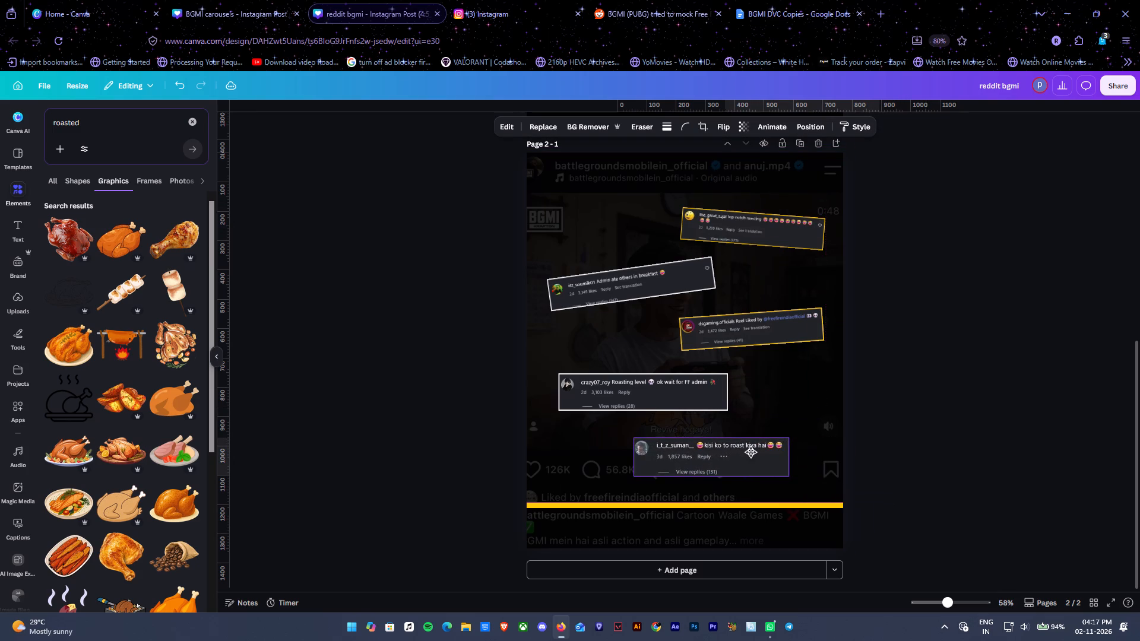
left_click_drag(750, 452, 740, 451)
left_click(877, 410)
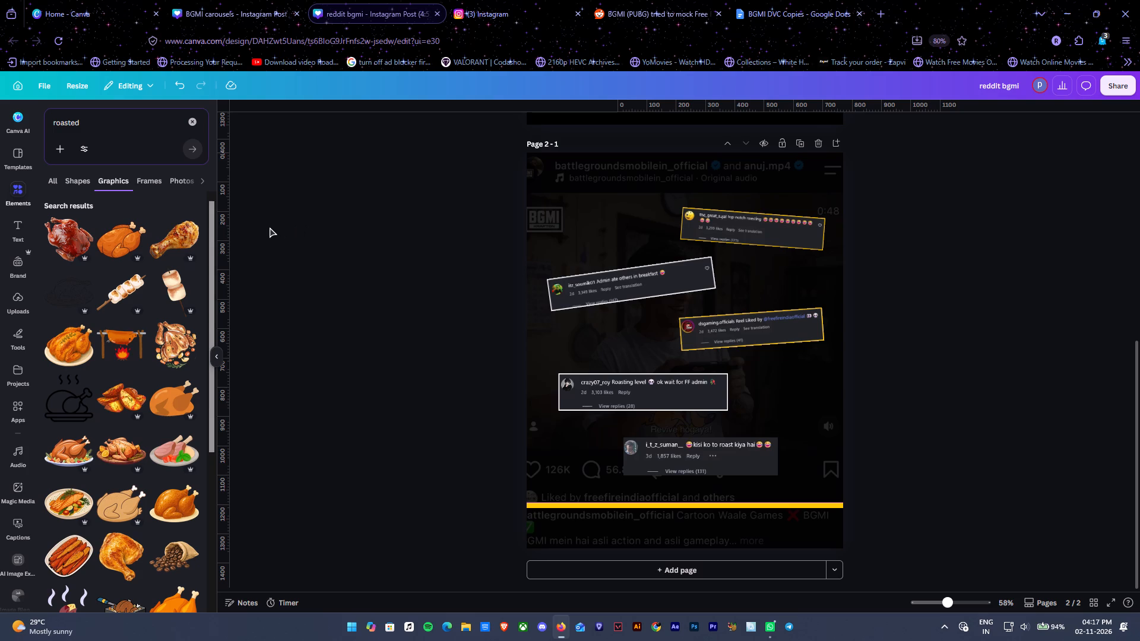
Refine the graphics search to "roasted word".
left_click(94, 128)
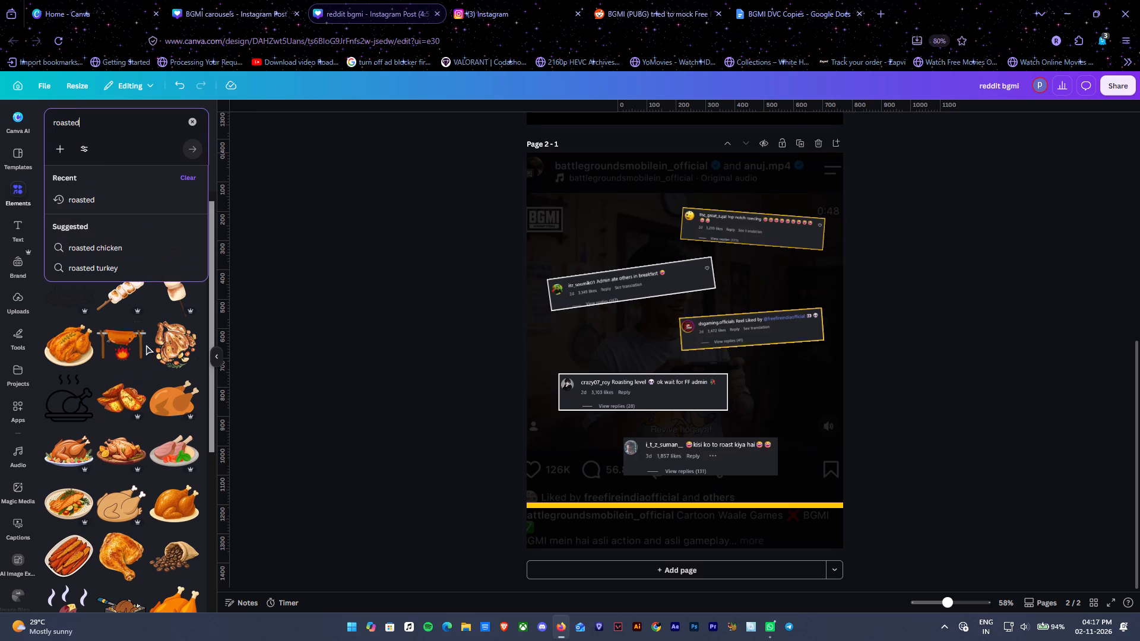
key("space")
type("word")
key("Return")
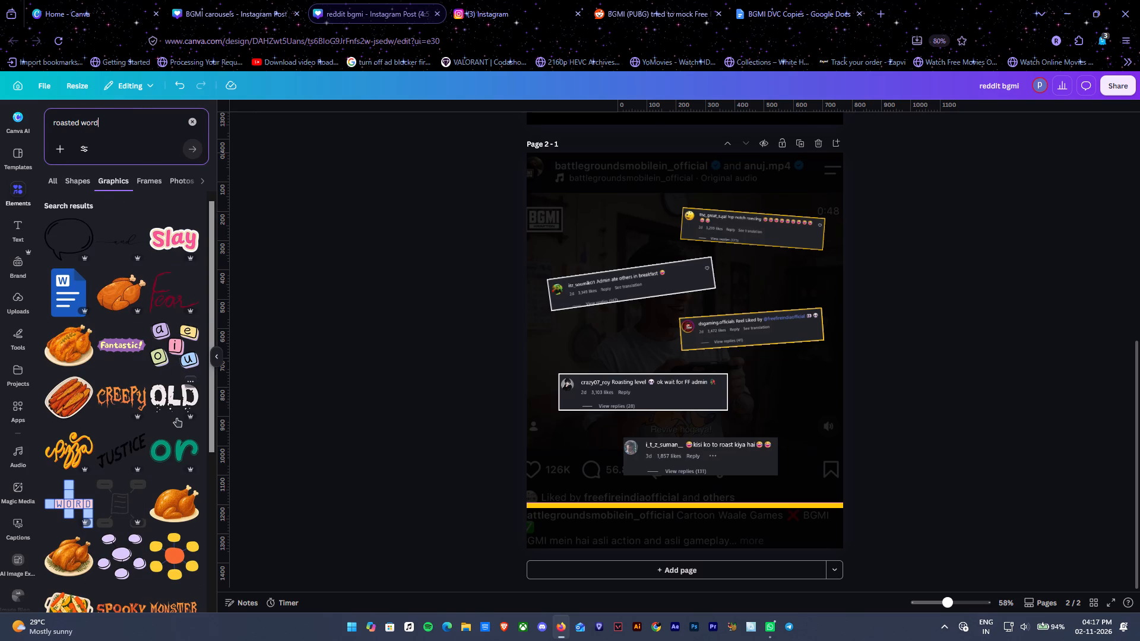
Search Google Images for "roasted text" in a new browser tab.
left_click_drag(115, 127, 90, 128)
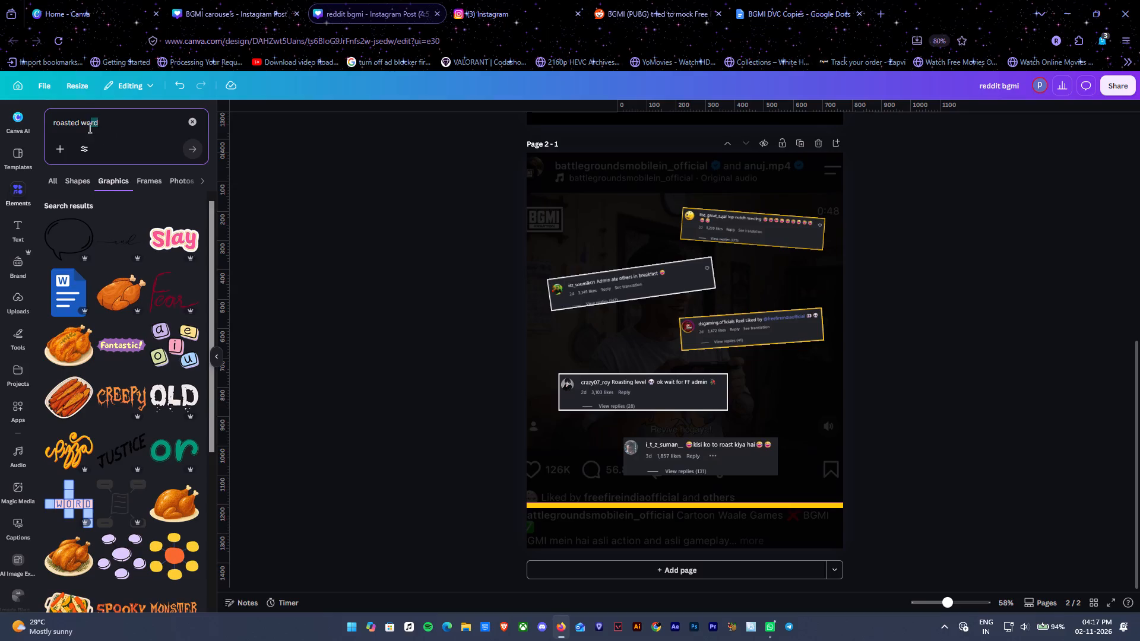
left_click_drag(90, 128, 81, 129)
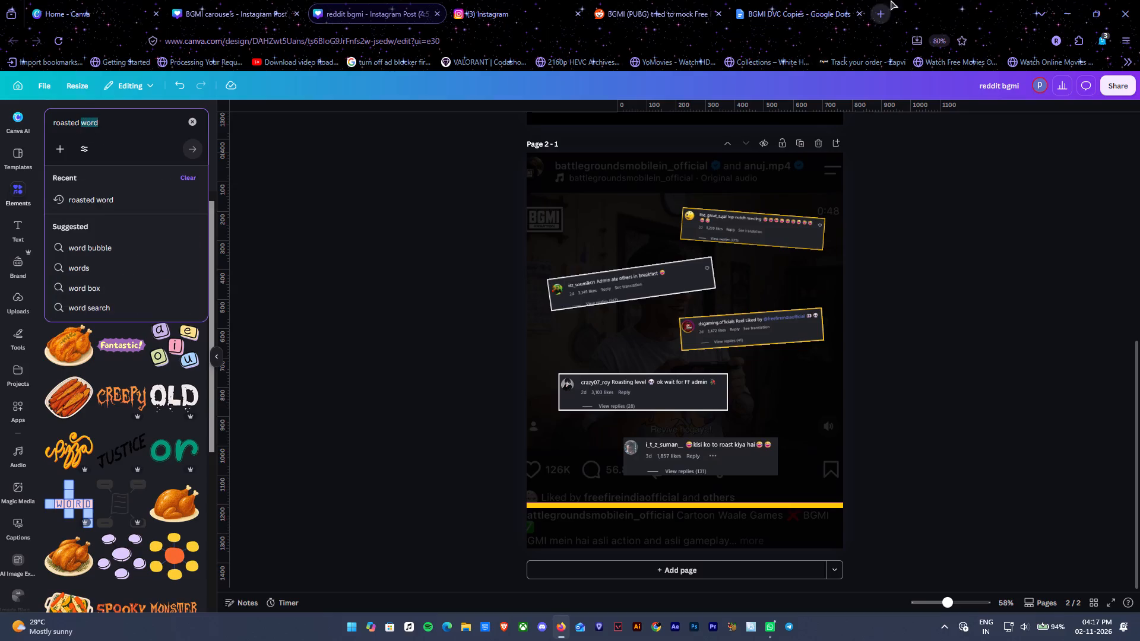
left_click(881, 0)
type("roasted text")
key("Return")
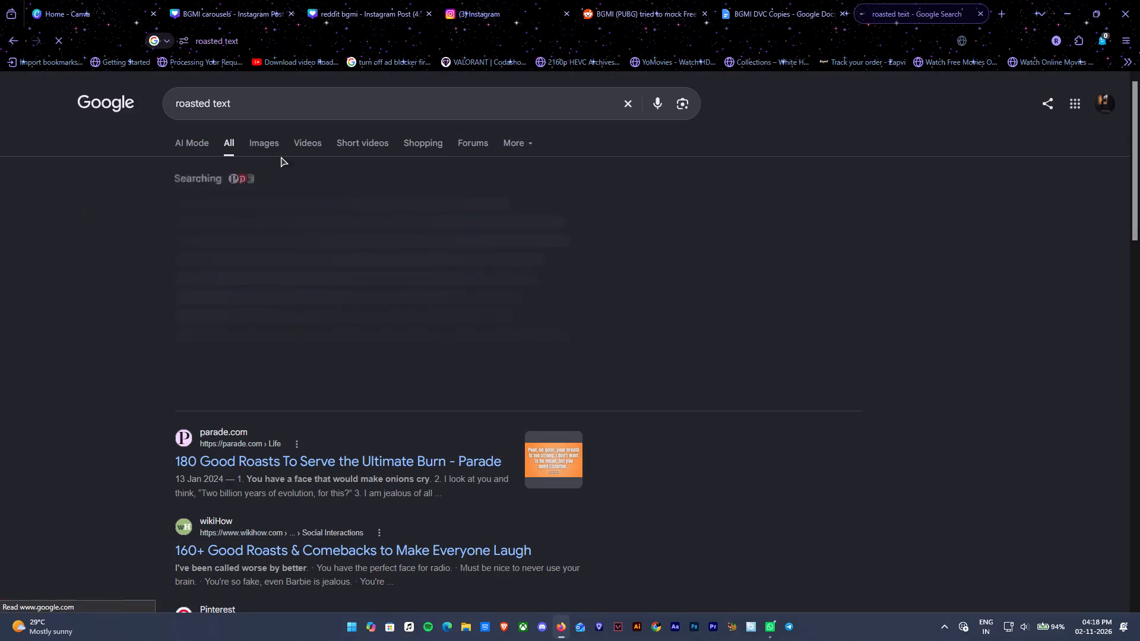
left_click(257, 142)
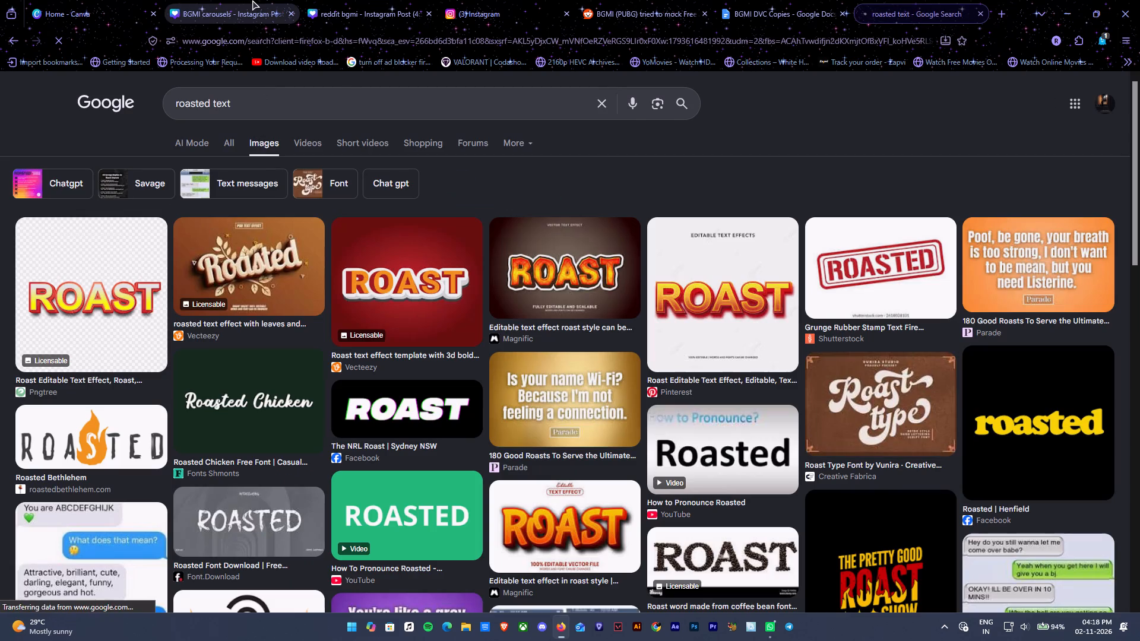
Search the elements library in the BGMI carousels design for "roast text".
left_click(249, 0)
left_click(11, 192)
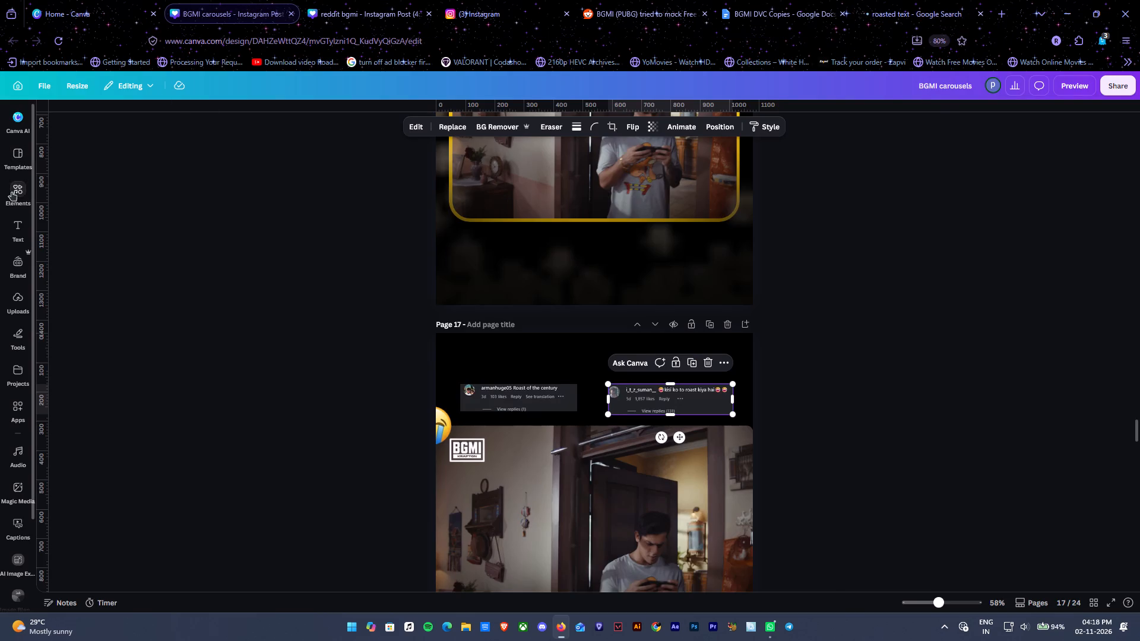
left_click(121, 117)
type("roast")
key("space")
type("text")
key("Return")
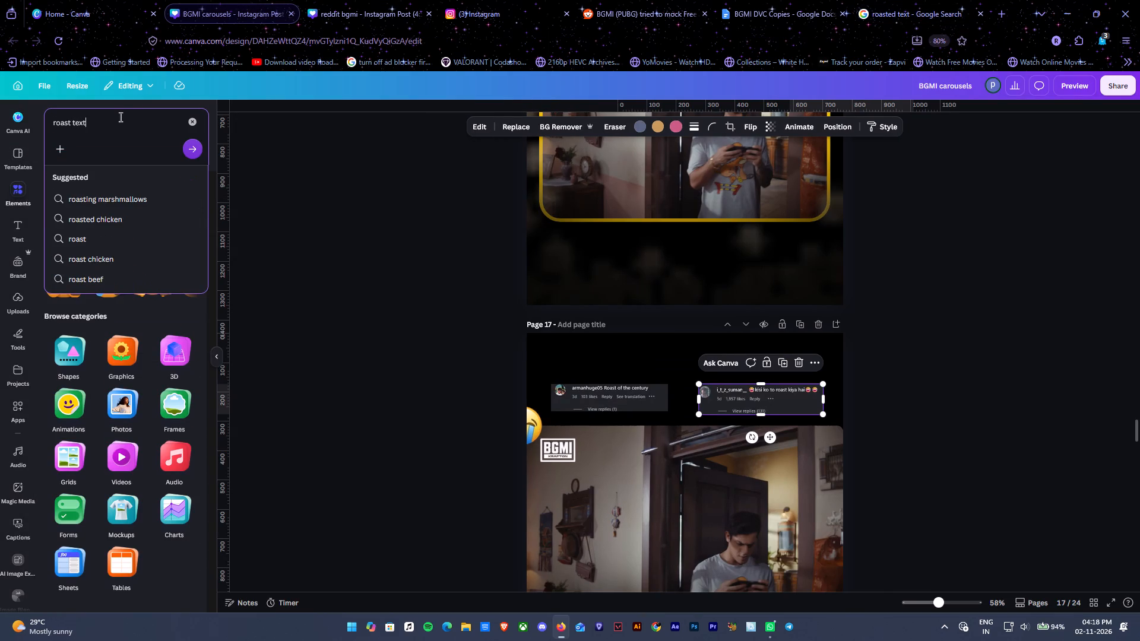
scroll(692, 395, "up", 1)
scroll(692, 395, "down", 2)
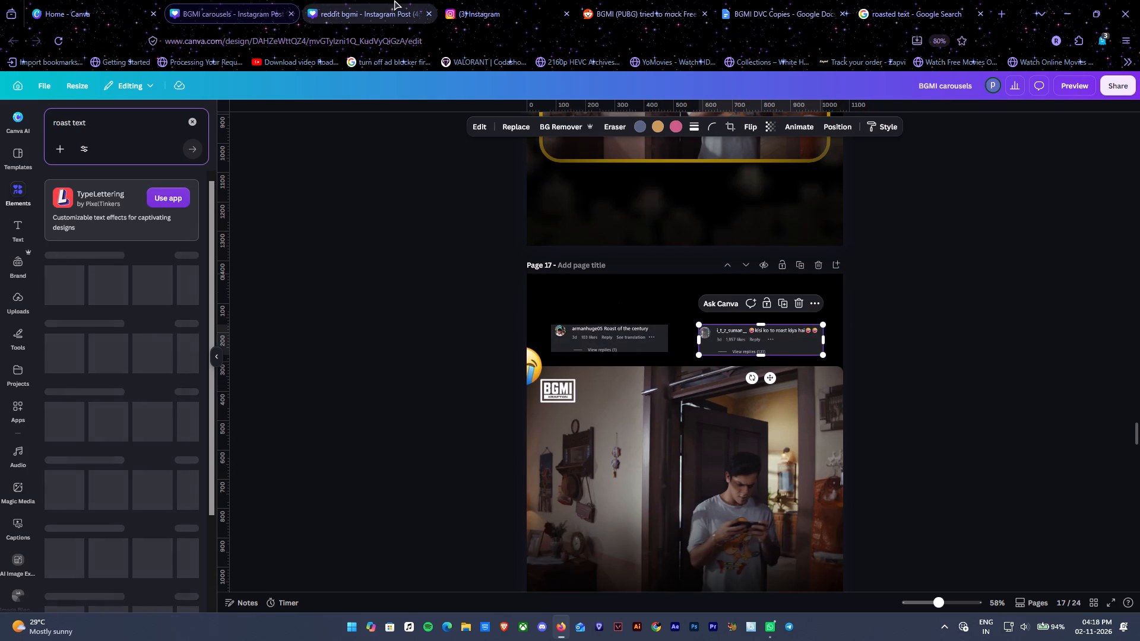
Return to the reddit bgmi design and change the graphics search to "roasted text".
left_click(394, 0)
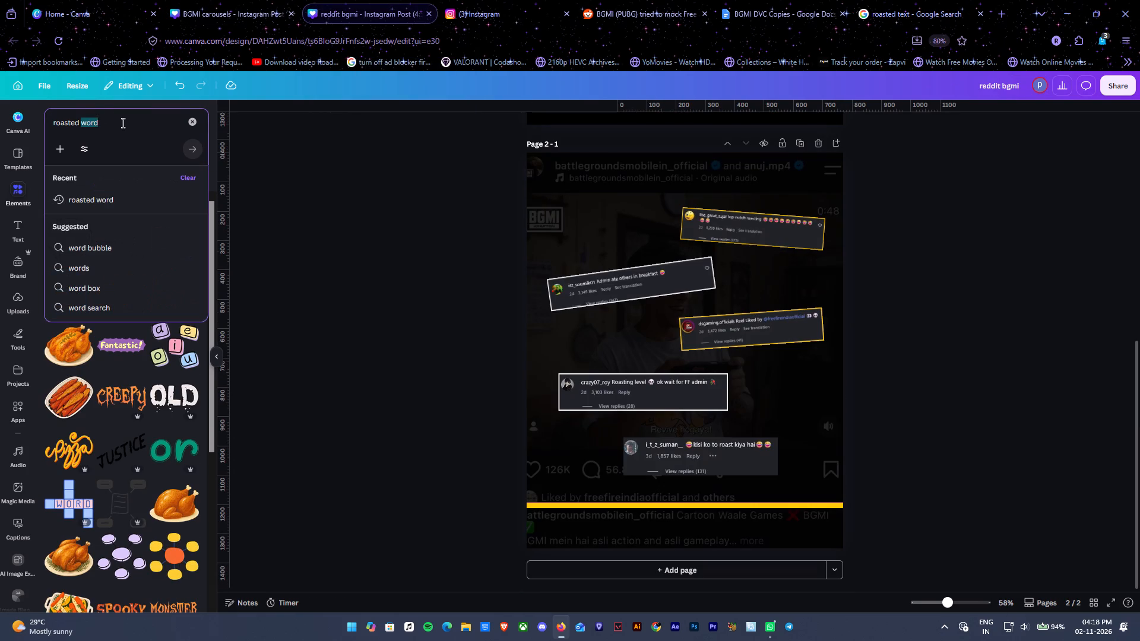
type("text")
key("Return")
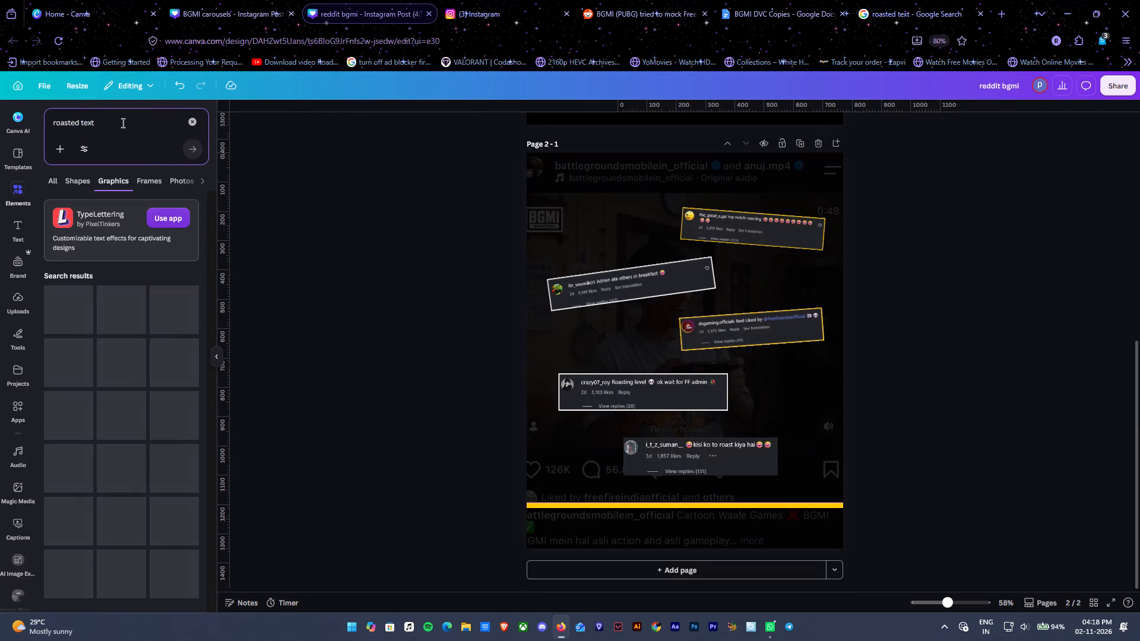
Change the graphics search to "roast text" and look through the results for a roast word graphic.
left_click(77, 126)
left_click(75, 122)
left_click(81, 124)
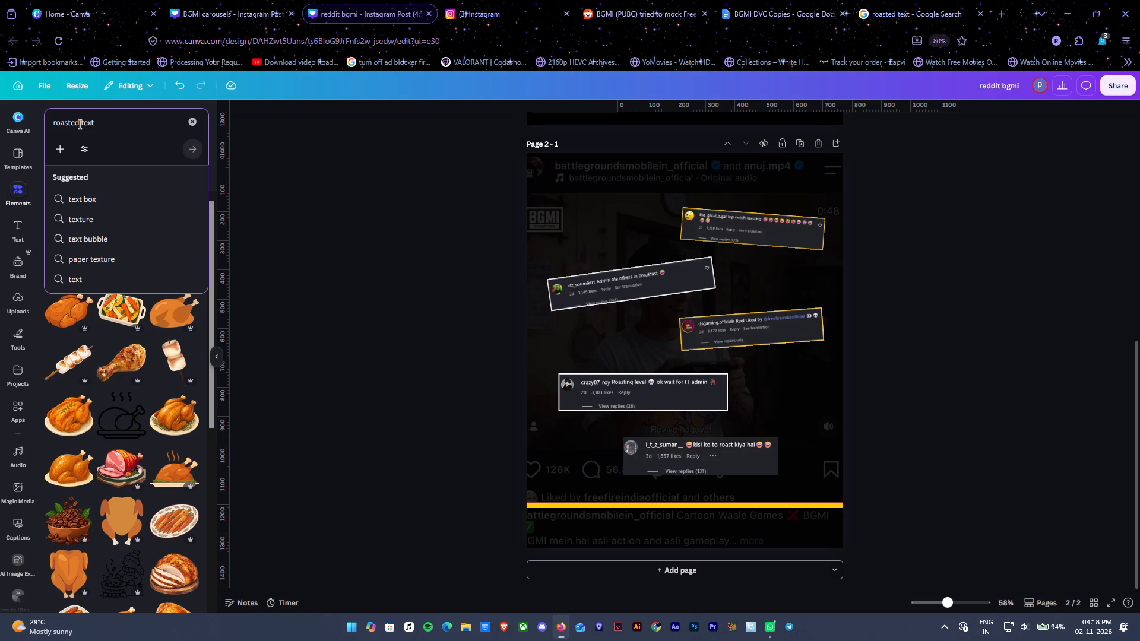
key("BackSpace")
key("BackSpace")
key("BackSpace")
key("space")
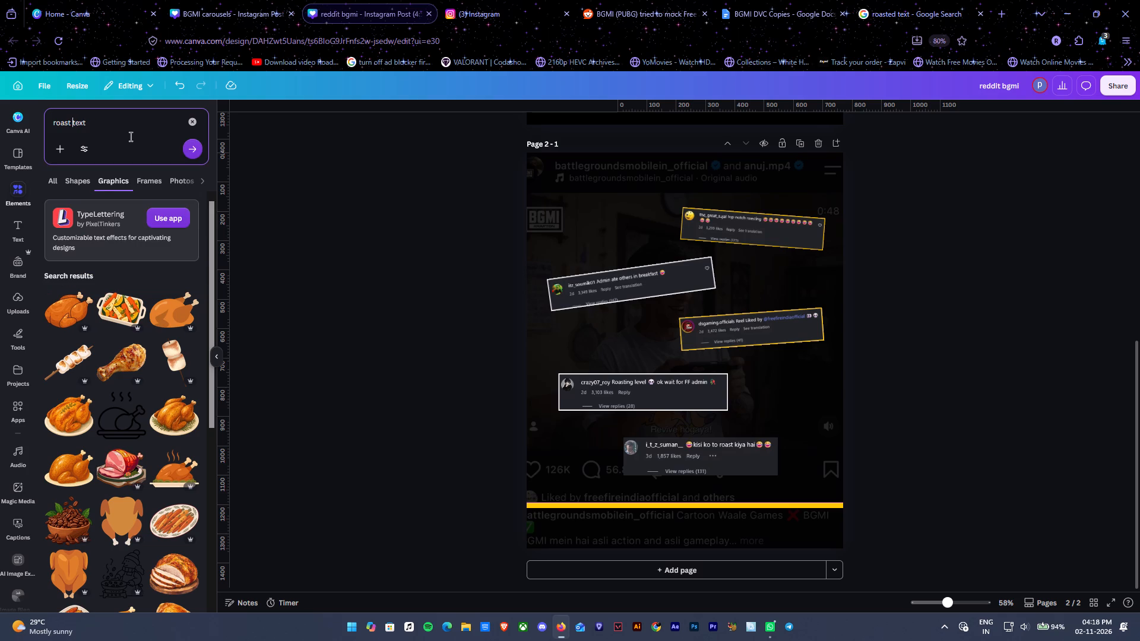
key("Return")
scroll(173, 398, "down", 6)
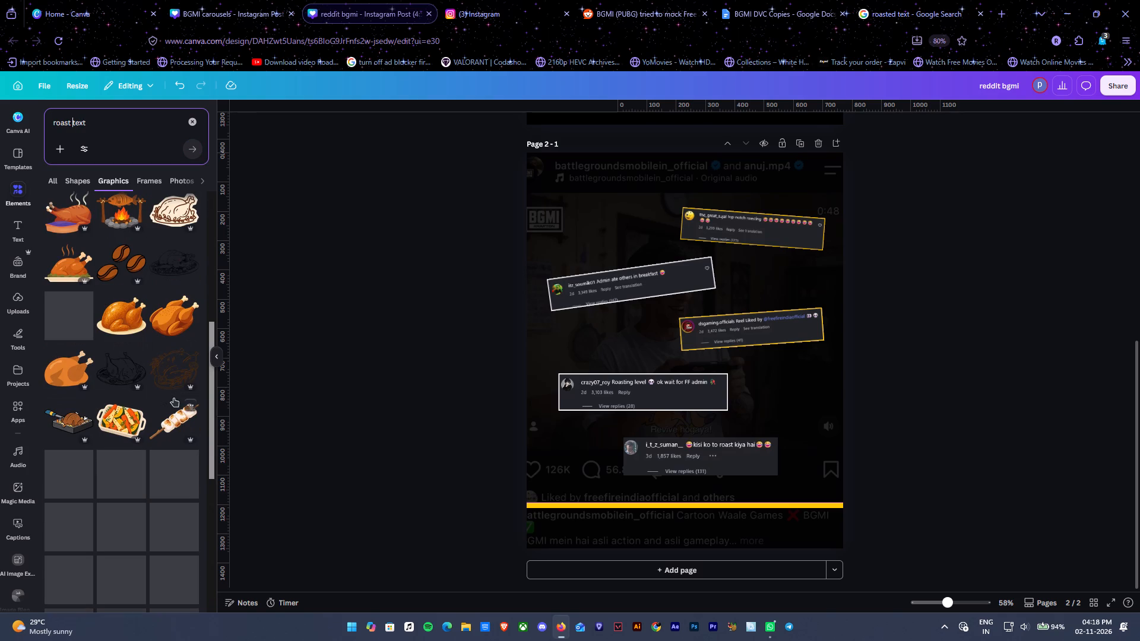
scroll(577, 438, "down", 4)
scroll(487, 440, "down", 3)
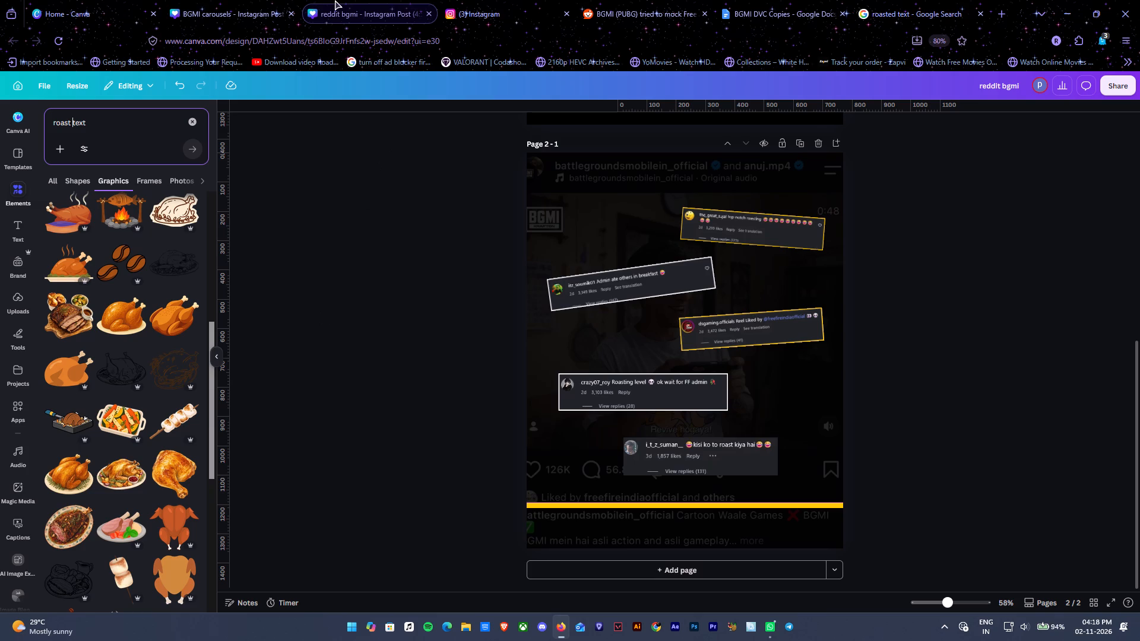
left_click(237, 0)
left_click(383, 0)
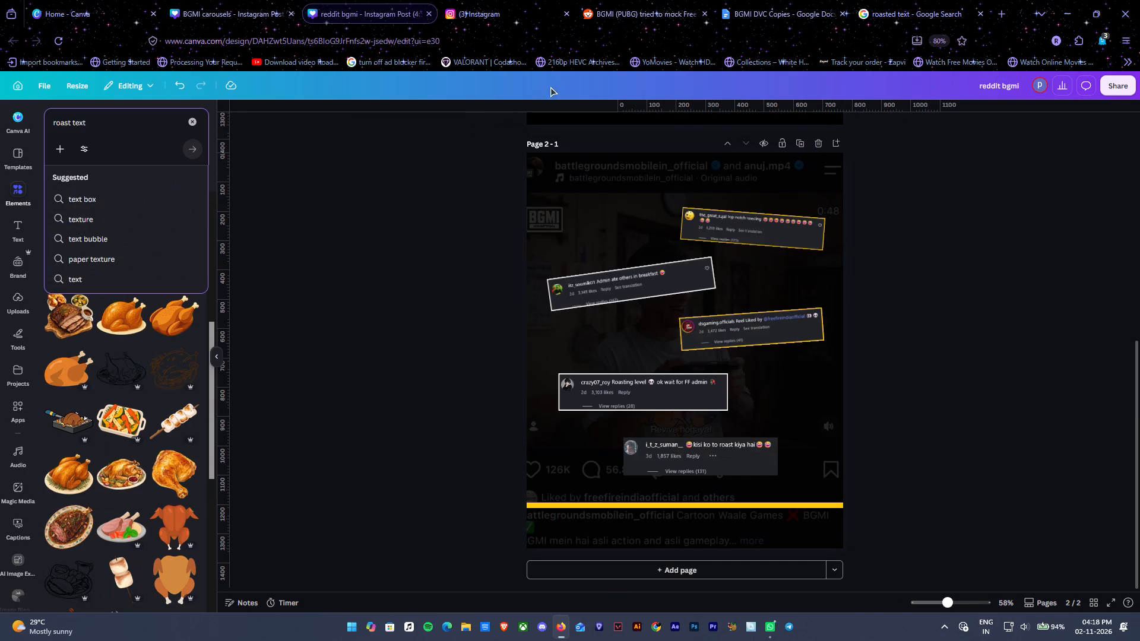
Copy the red ROASTED rubber-stamp image from the Google Images results and paste it onto page 2 of reddit bgmi.
left_click(903, 0)
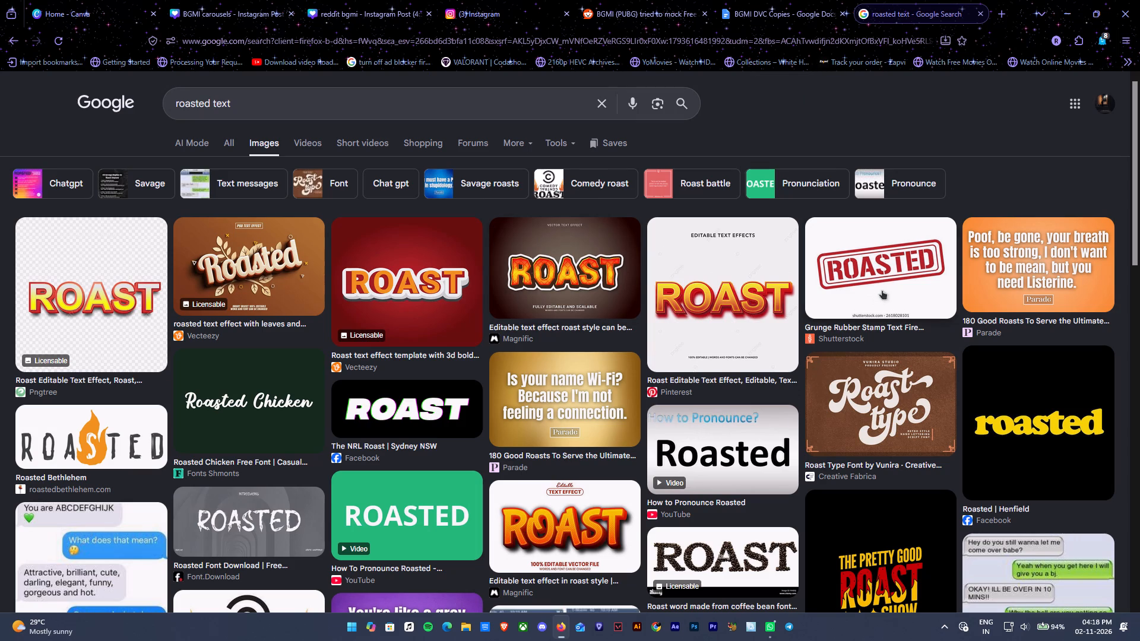
left_click(876, 280)
right_click(946, 262)
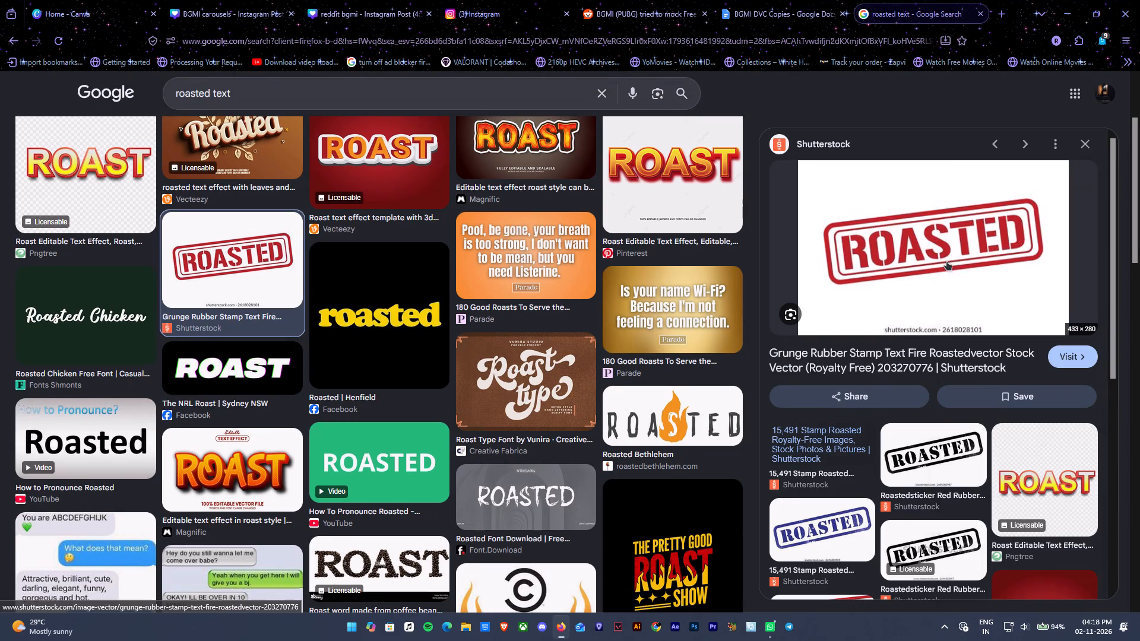
right_click(897, 246)
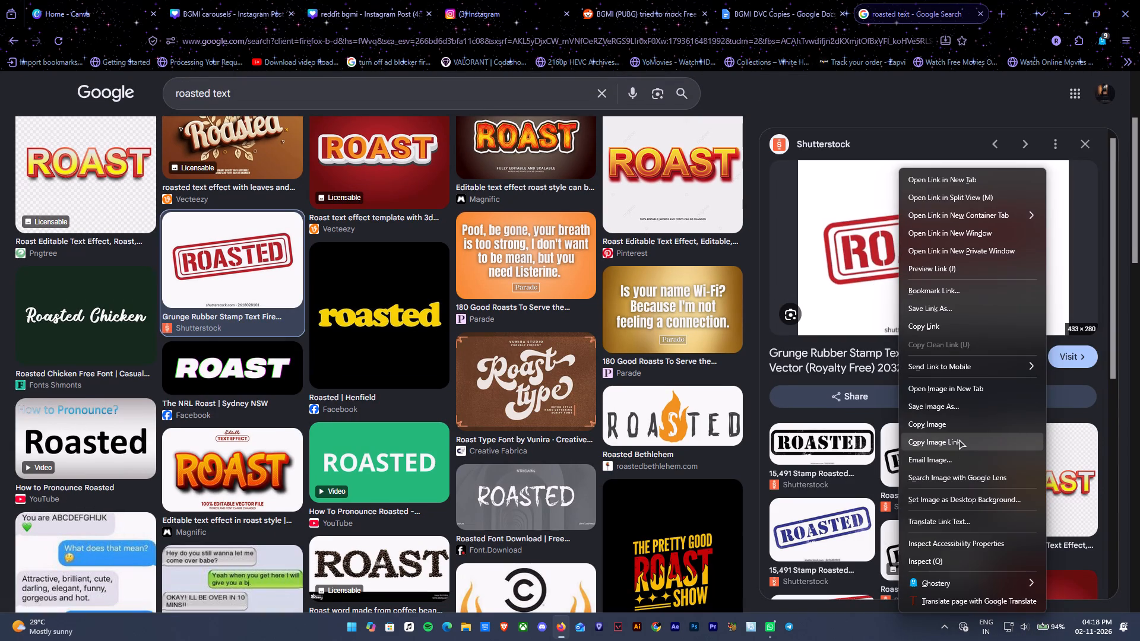
left_click(959, 430)
left_click(378, 0)
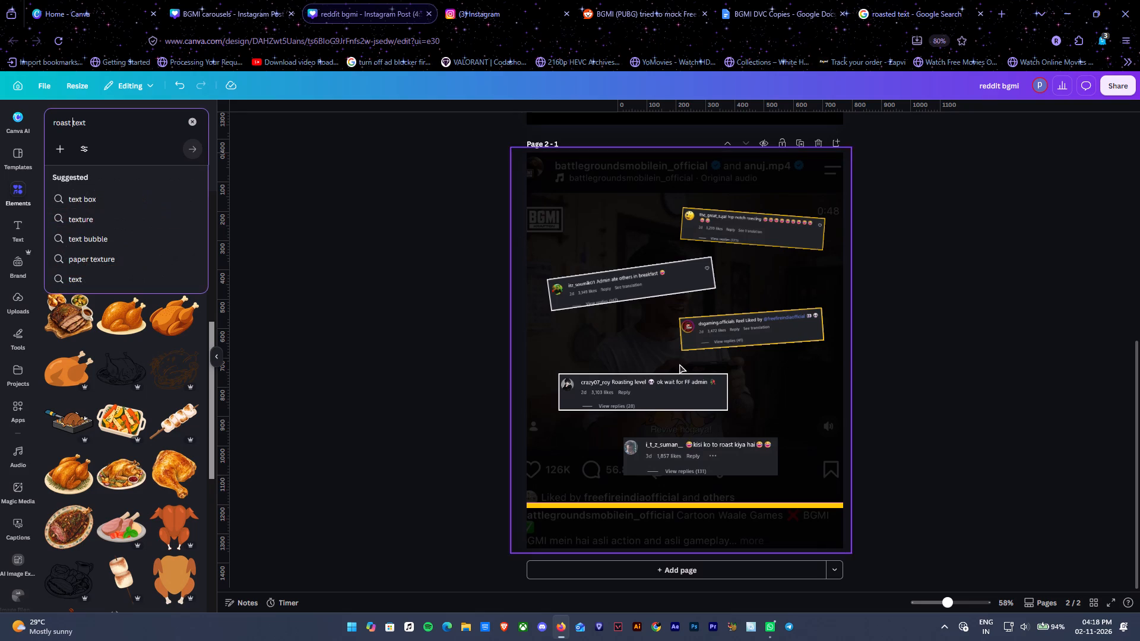
key("ctrl+v")
left_click(894, 0)
right_click(933, 234)
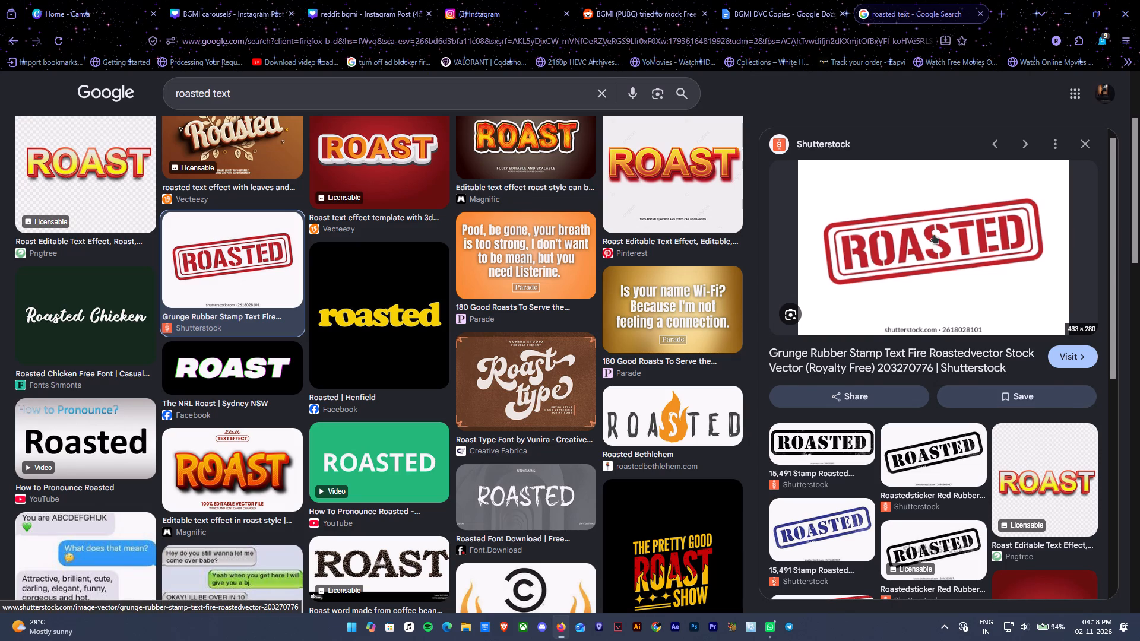
left_click(973, 429)
left_click(325, 1)
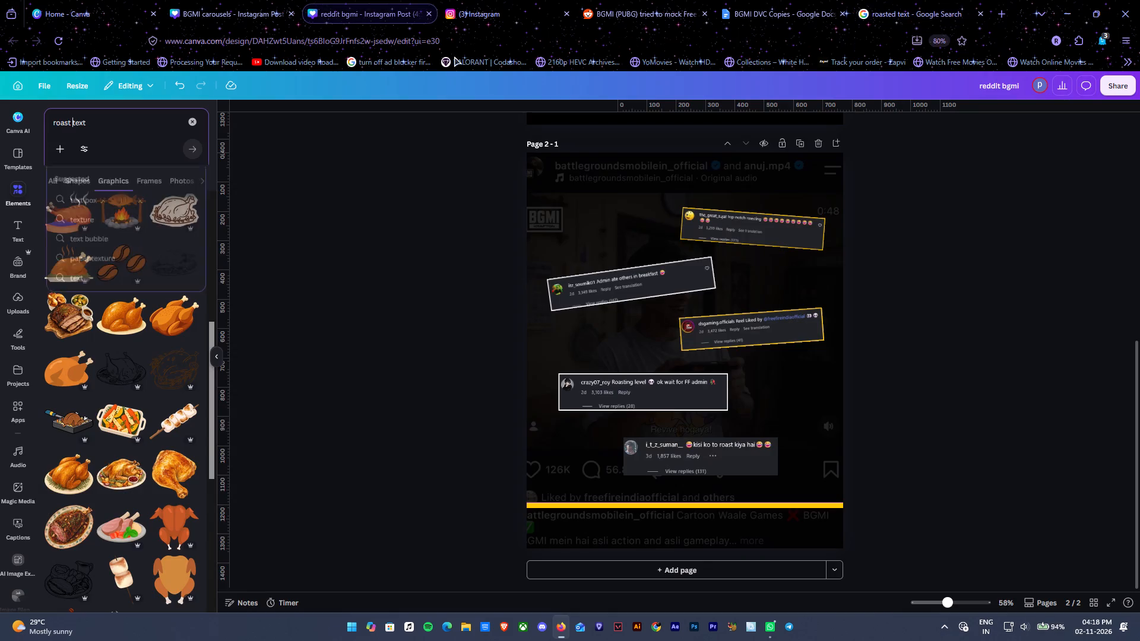
left_click(680, 234)
key("ctrl+v")
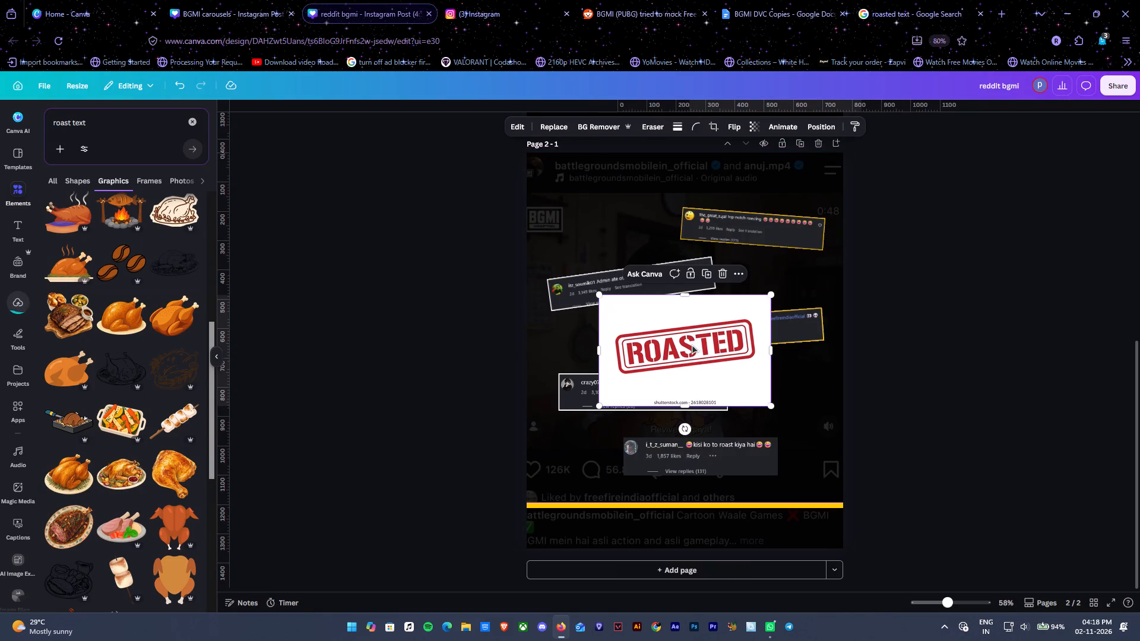
Remove the white background from the ROASTED stamp image on page 2.
left_click(585, 126)
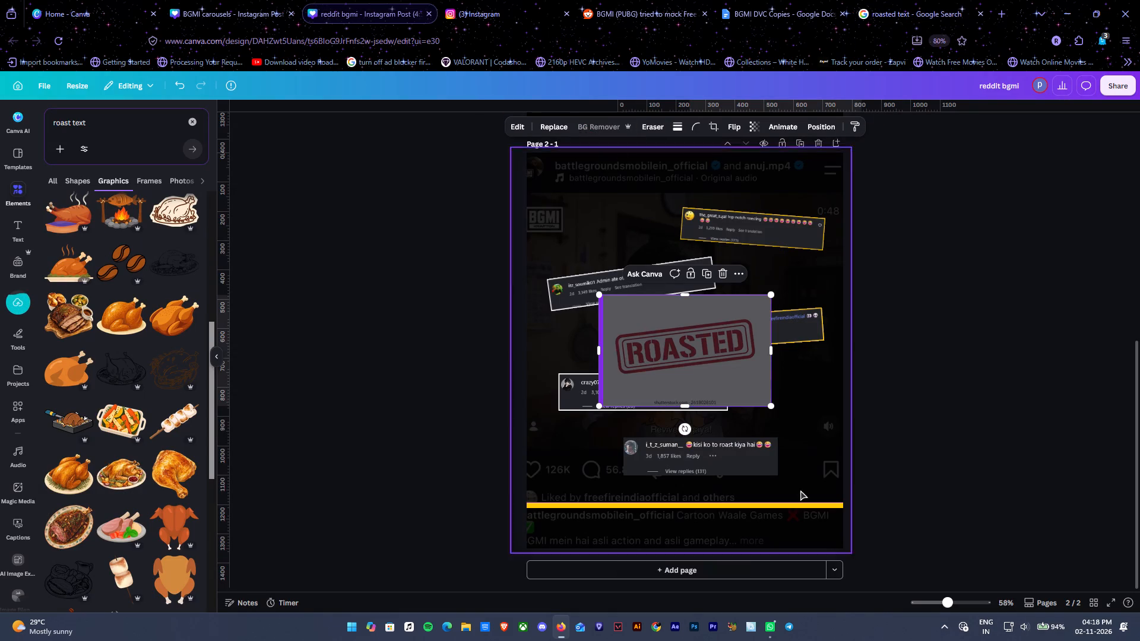
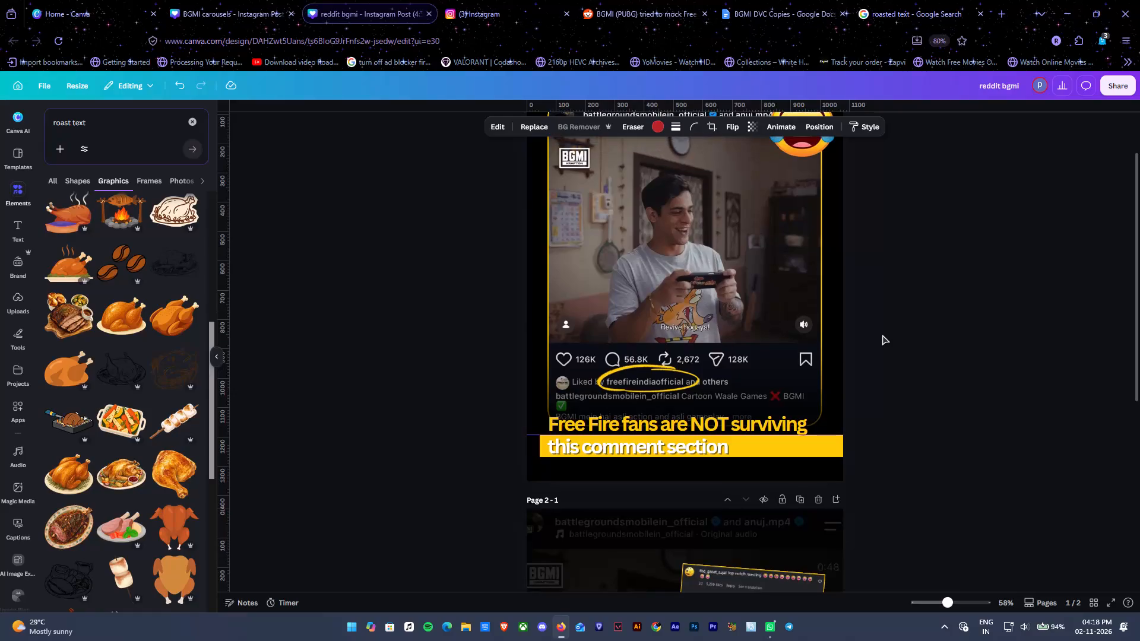
Enlarge the ROASTED stamp on page 2 to roughly double size and move it to the bottom-right corner, running past the page edges.
scroll(882, 335, "up", 3)
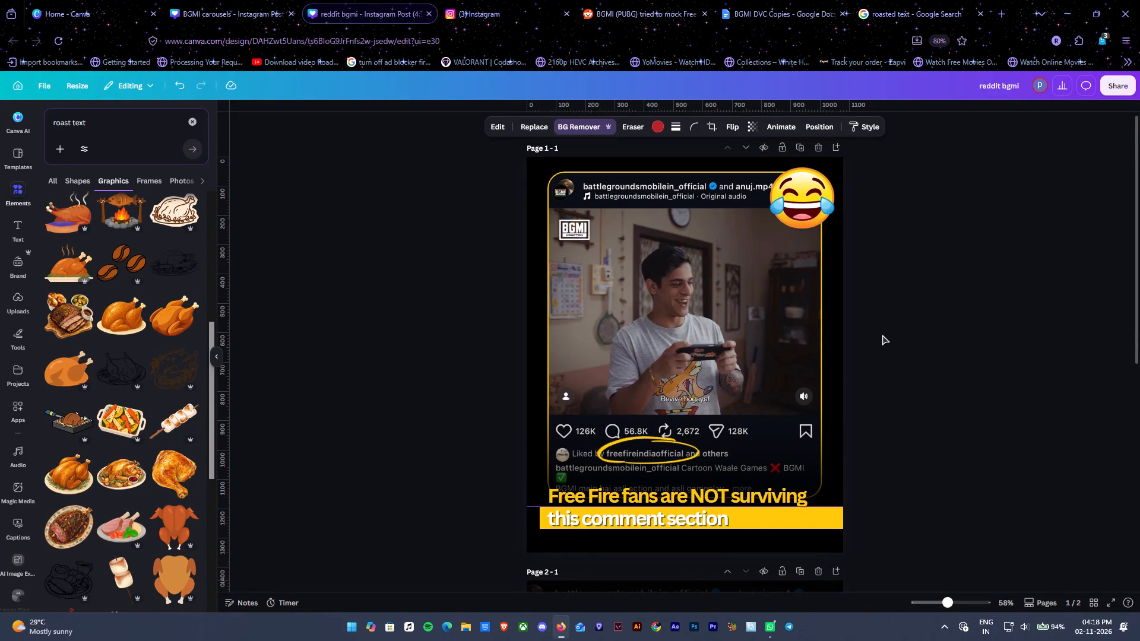
scroll(882, 335, "down", 11)
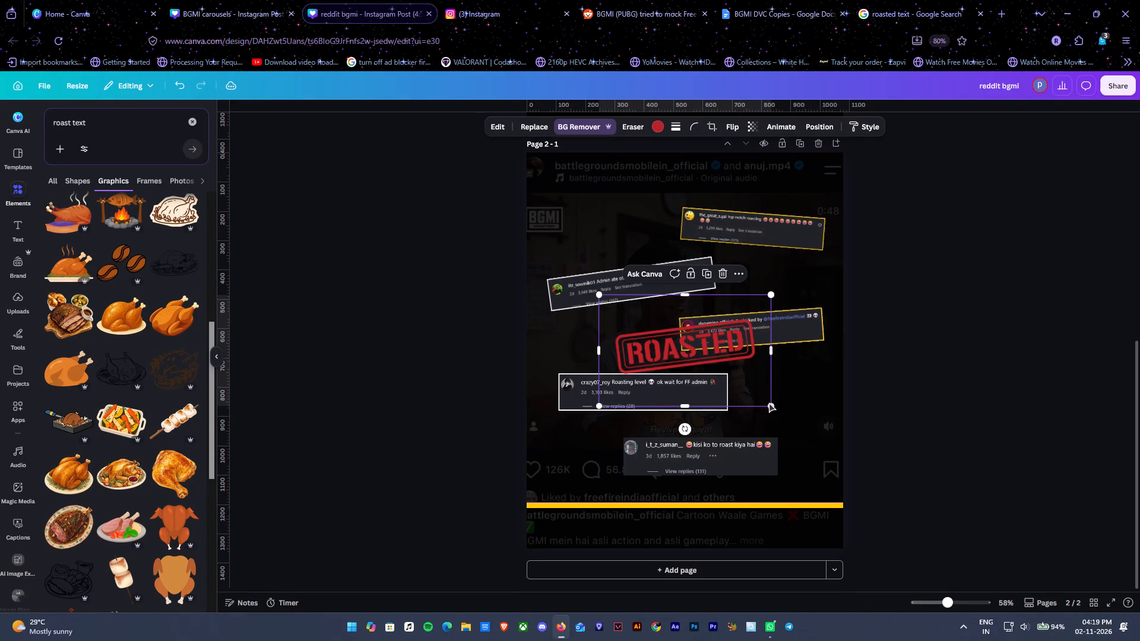
left_click_drag(769, 403, 955, 549)
left_click_drag(850, 391, 812, 501)
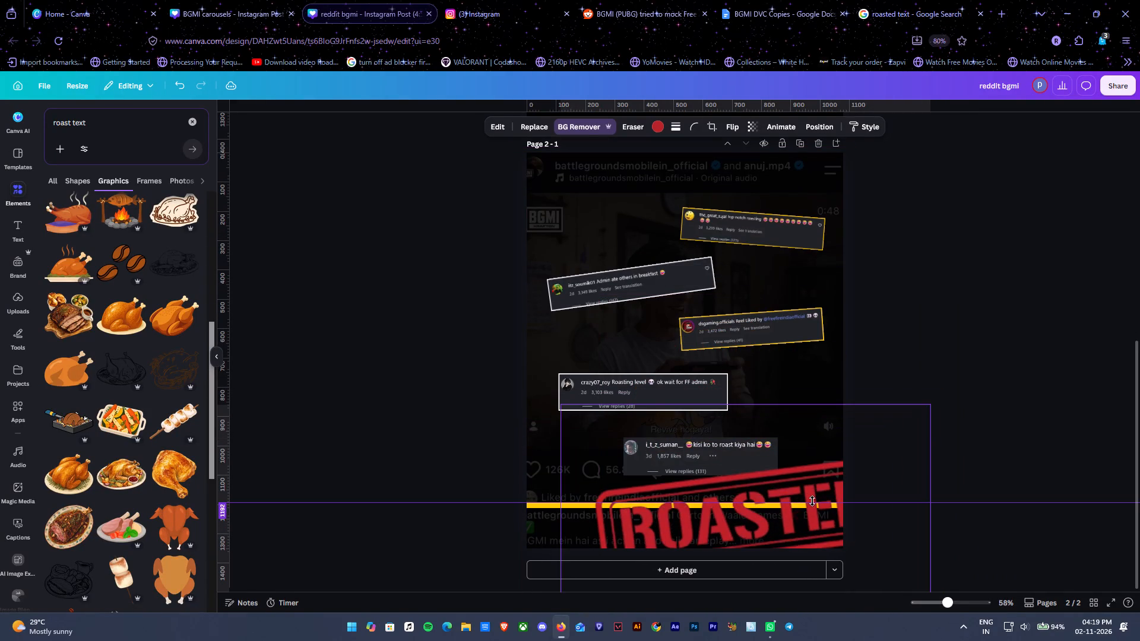
left_click_drag(812, 501, 806, 499)
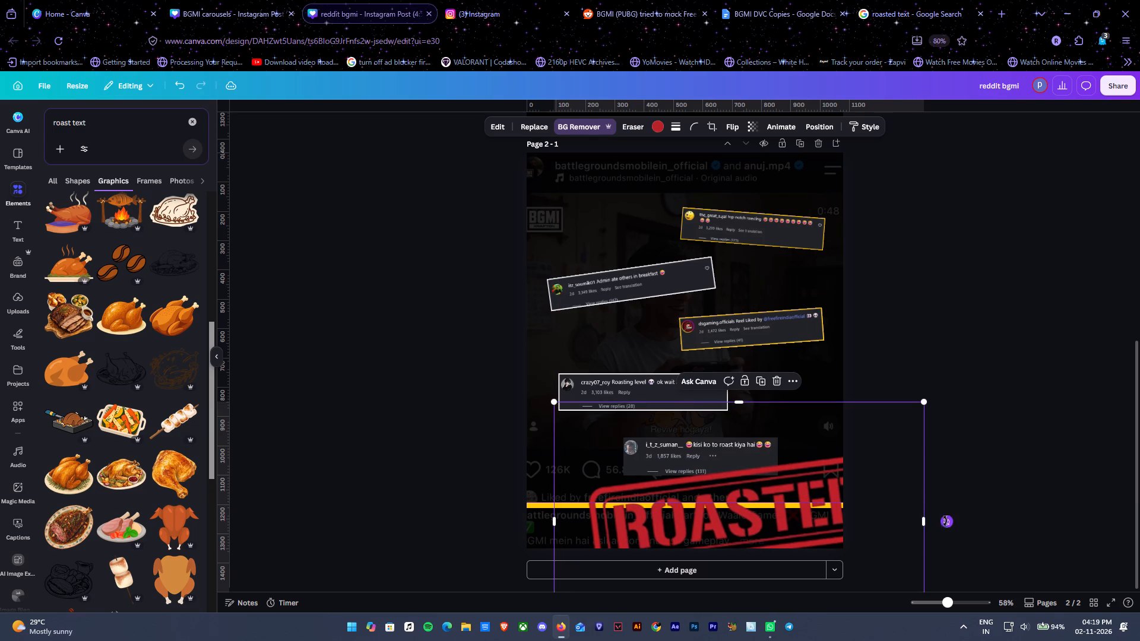
left_click_drag(938, 520, 945, 547)
left_click(786, 512)
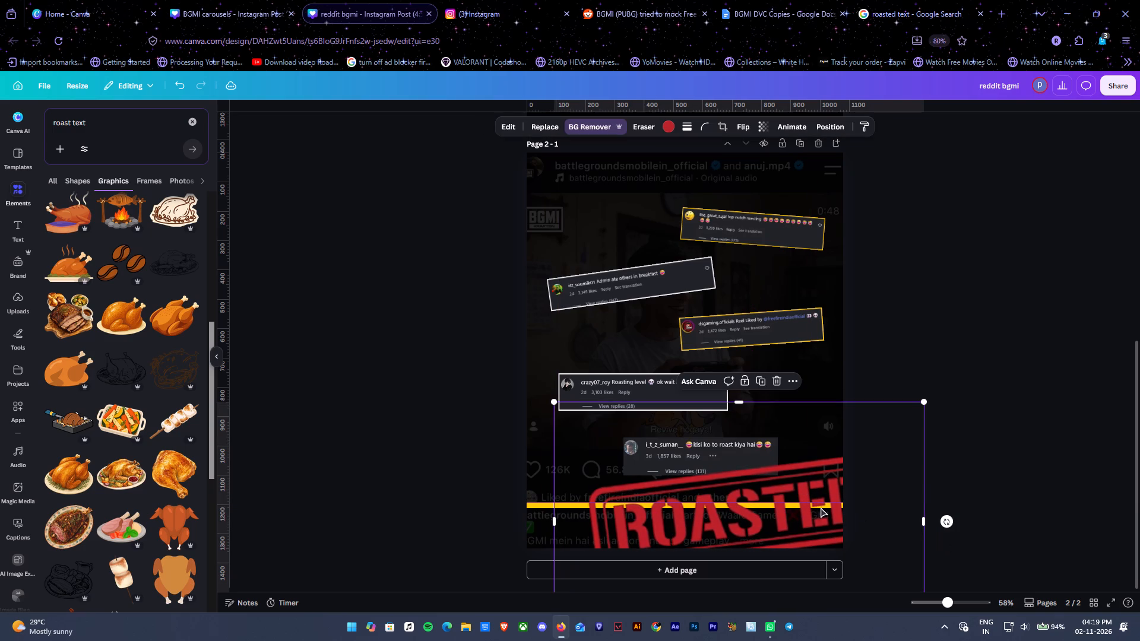
left_click_drag(819, 503, 817, 529)
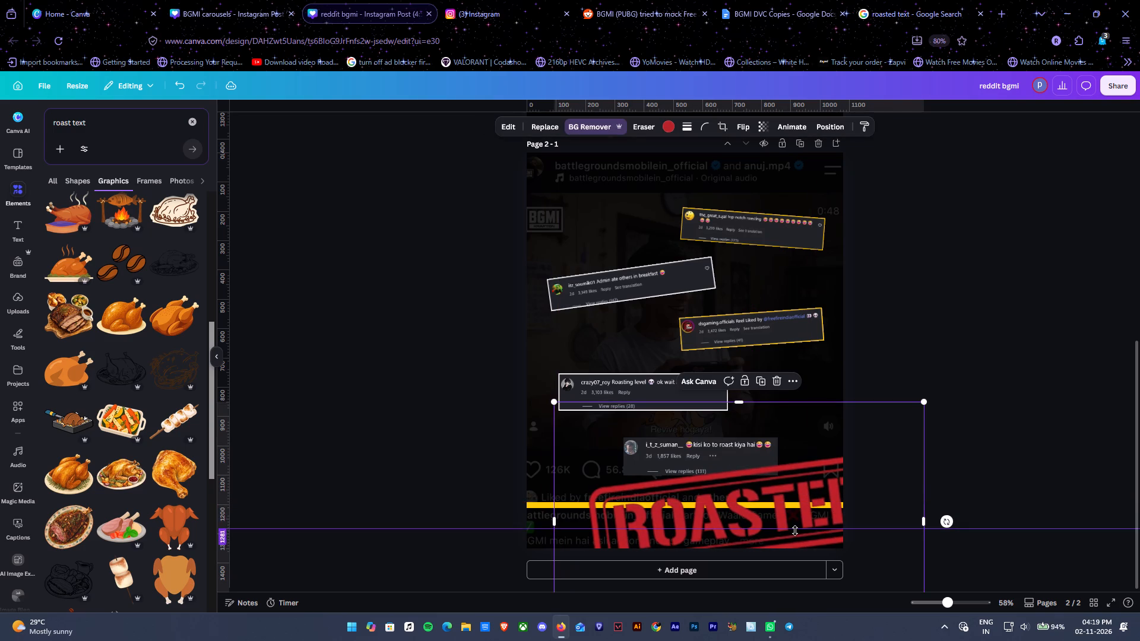
left_click_drag(795, 531, 803, 639)
left_click_drag(837, 511, 854, 546)
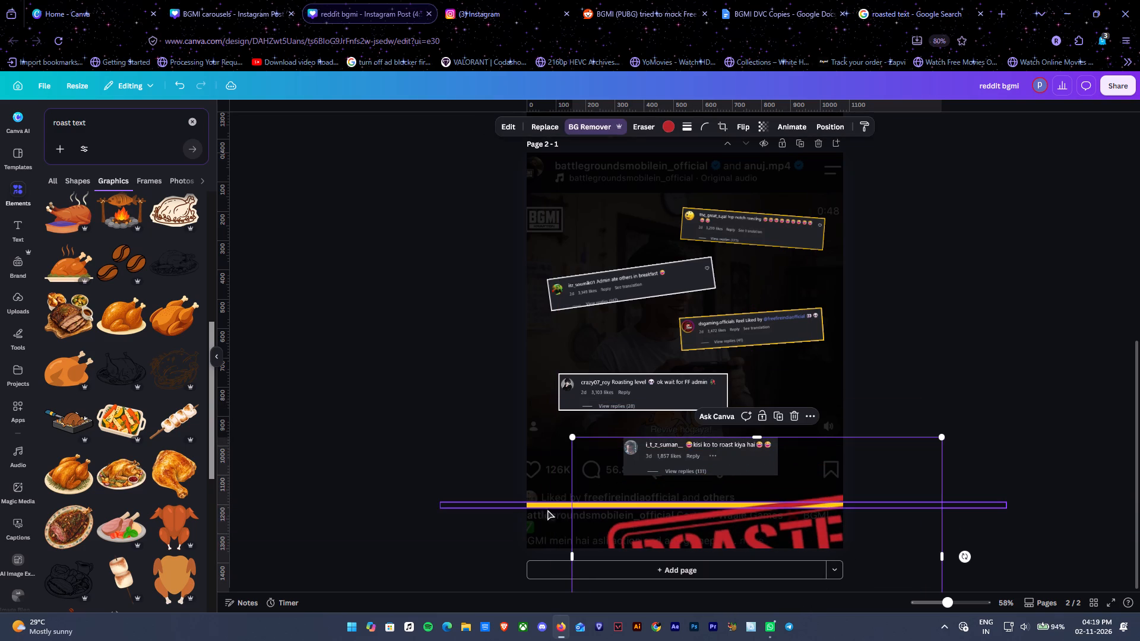
Delete the horizontal yellow bar near the bottom of page 2.
left_click(554, 507)
key("Delete")
Move the enlarged ROASTED stamp slightly up, keeping it cropped by page 2's bottom-right corner.
left_click_drag(803, 521, 805, 487)
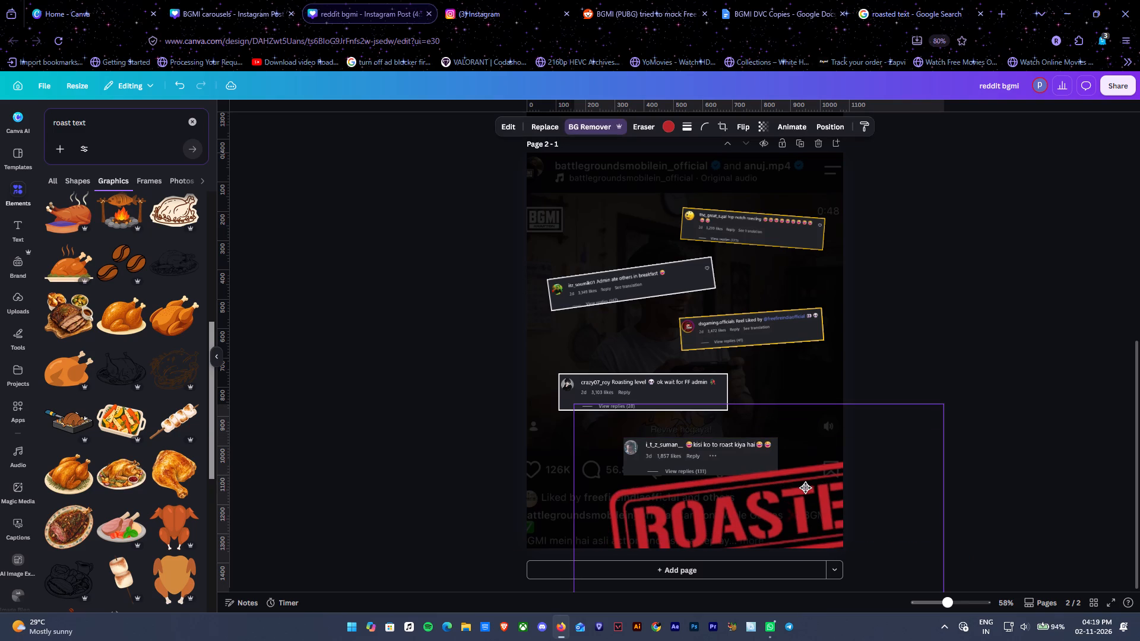
left_click_drag(805, 487, 806, 487)
Duplicate the ROASTED stamp and place the copy over page 2's top-left corner, with only its last letters on the page.
key("ctrl+d")
left_click_drag(809, 529, 558, 209)
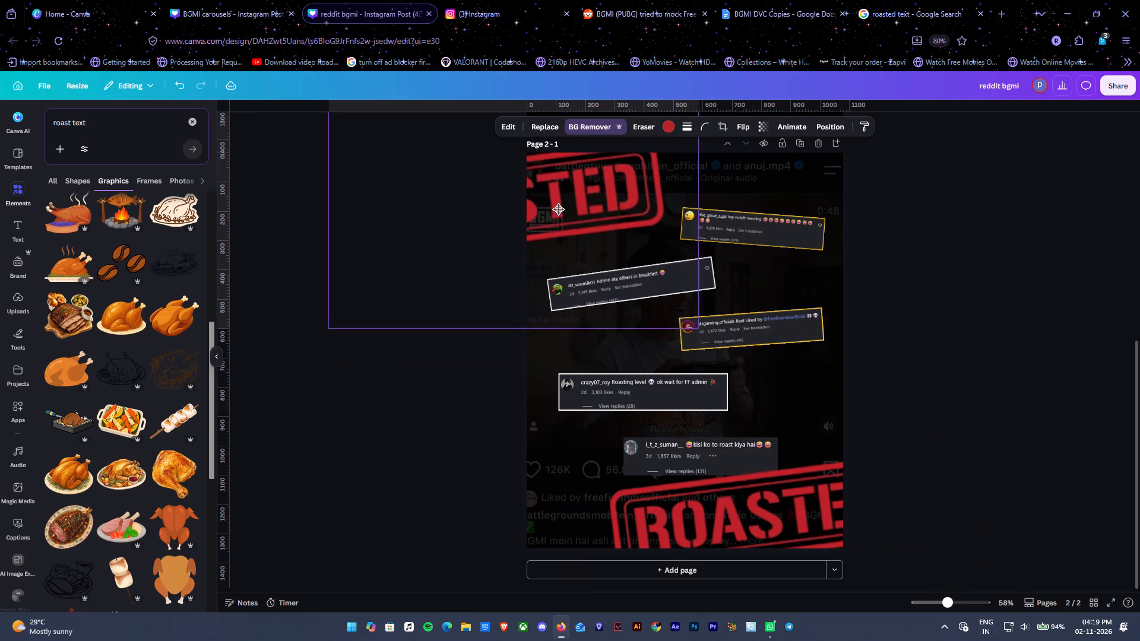
left_click_drag(558, 209, 524, 201)
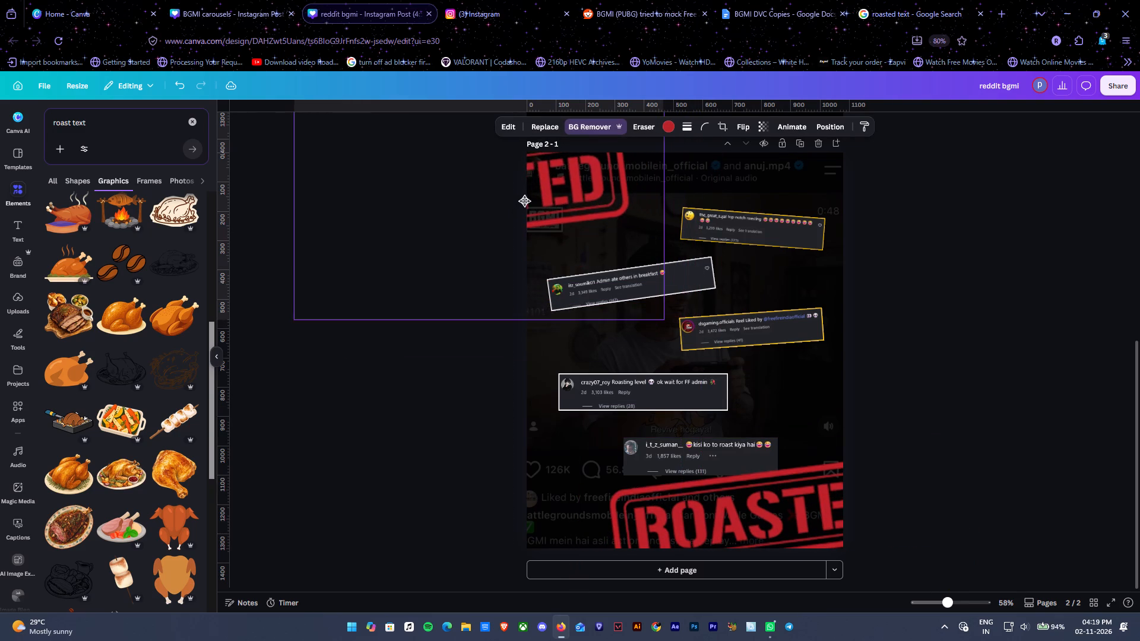
left_click_drag(524, 201, 503, 201)
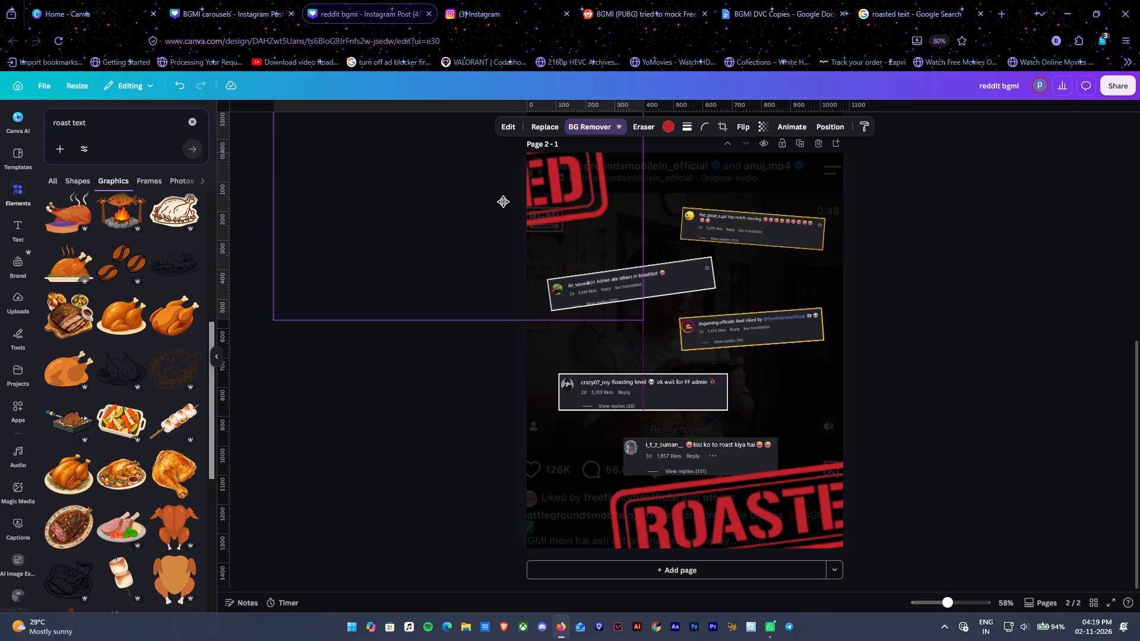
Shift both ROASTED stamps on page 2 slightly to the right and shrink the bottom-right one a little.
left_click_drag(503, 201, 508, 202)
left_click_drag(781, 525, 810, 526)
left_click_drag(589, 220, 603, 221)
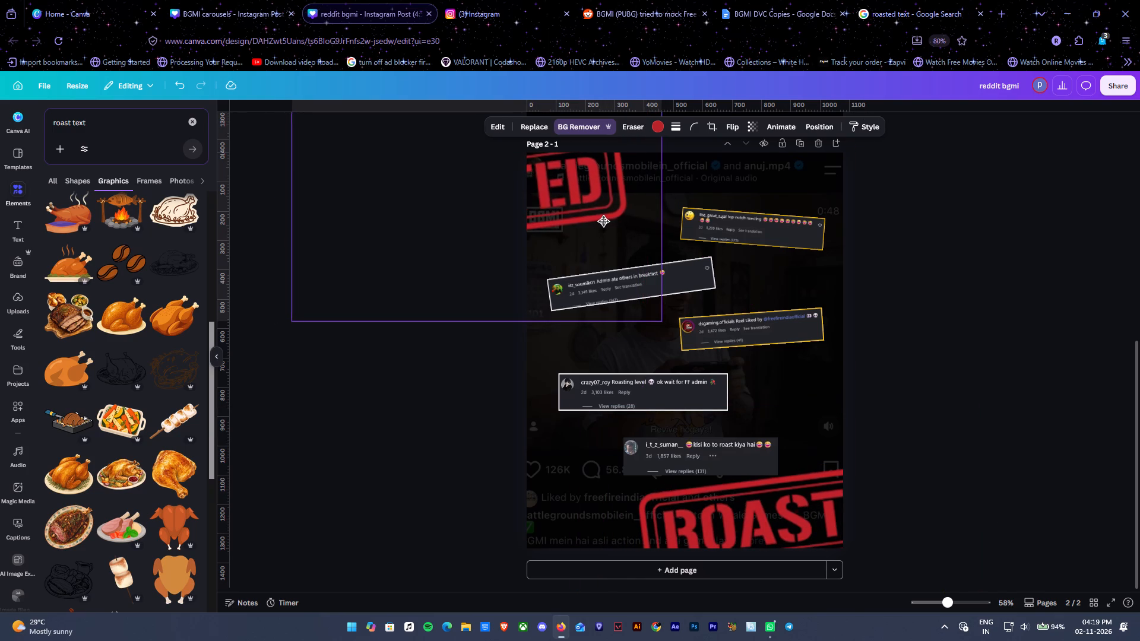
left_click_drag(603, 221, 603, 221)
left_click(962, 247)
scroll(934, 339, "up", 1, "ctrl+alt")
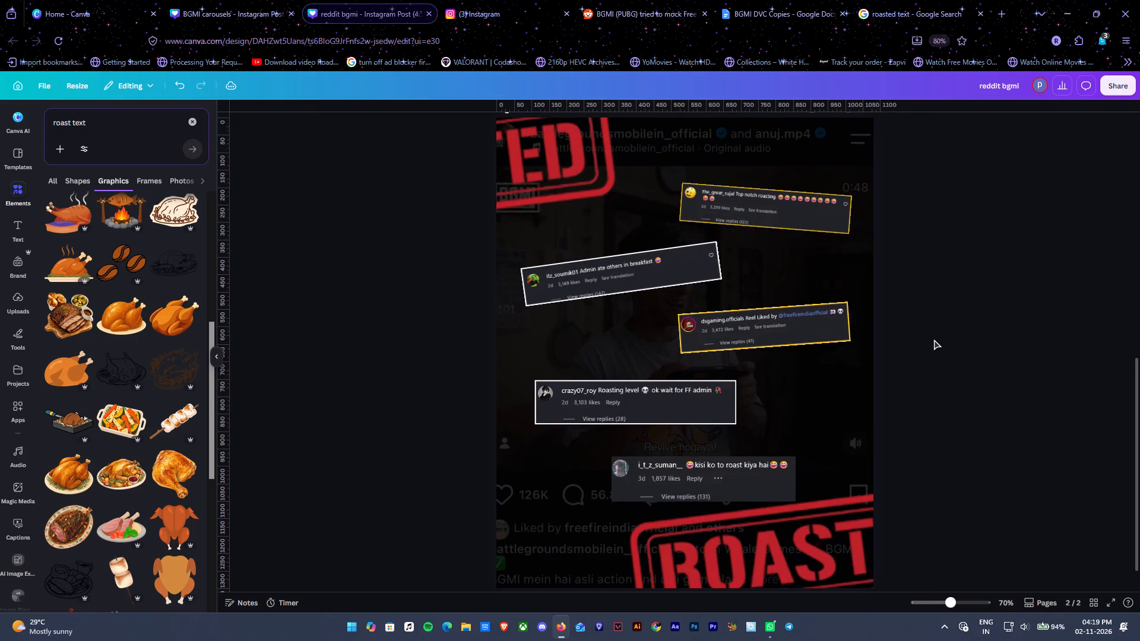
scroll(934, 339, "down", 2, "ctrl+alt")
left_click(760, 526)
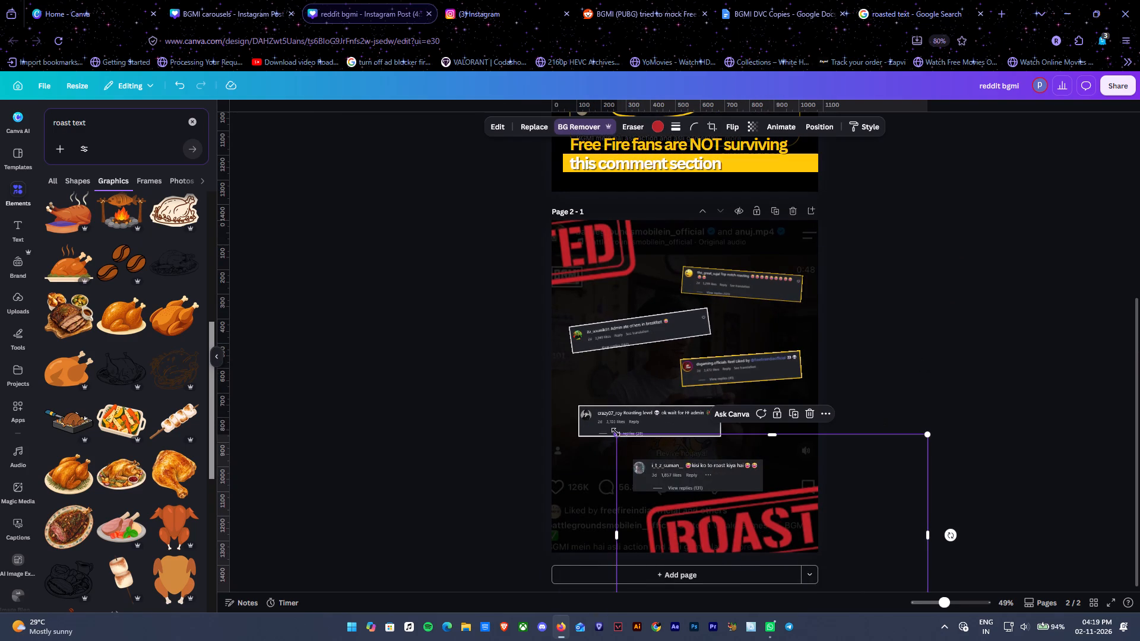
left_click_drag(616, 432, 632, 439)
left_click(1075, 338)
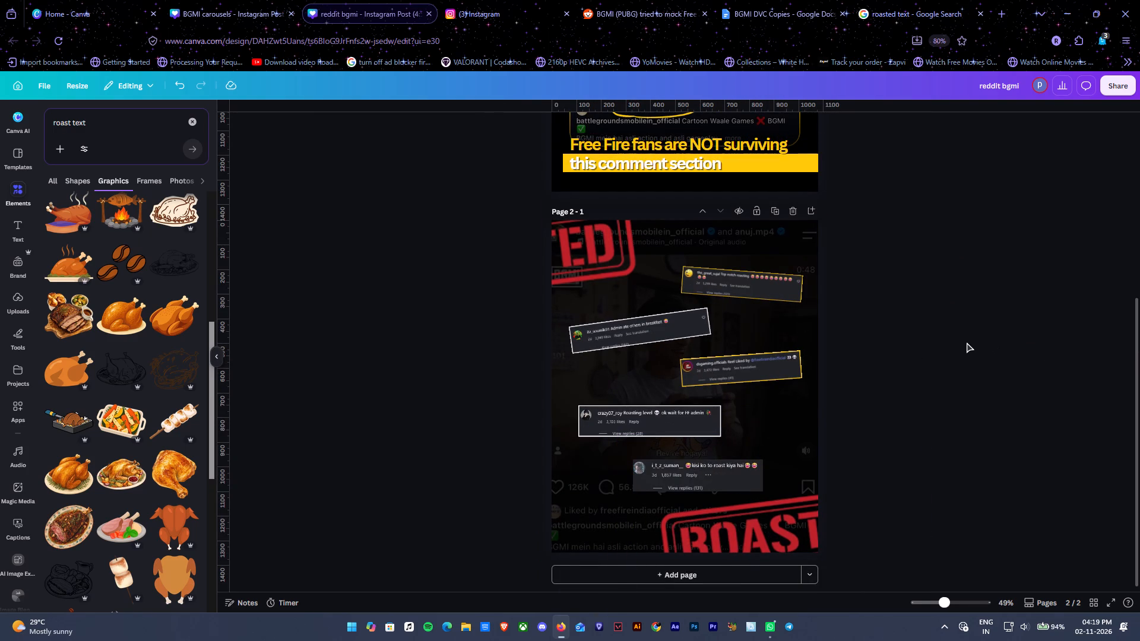
Swap the two ROASTED stamps on page 2, placing the smaller one across the top-left and the larger one at the bottom-right.
left_click_drag(582, 263, 816, 311)
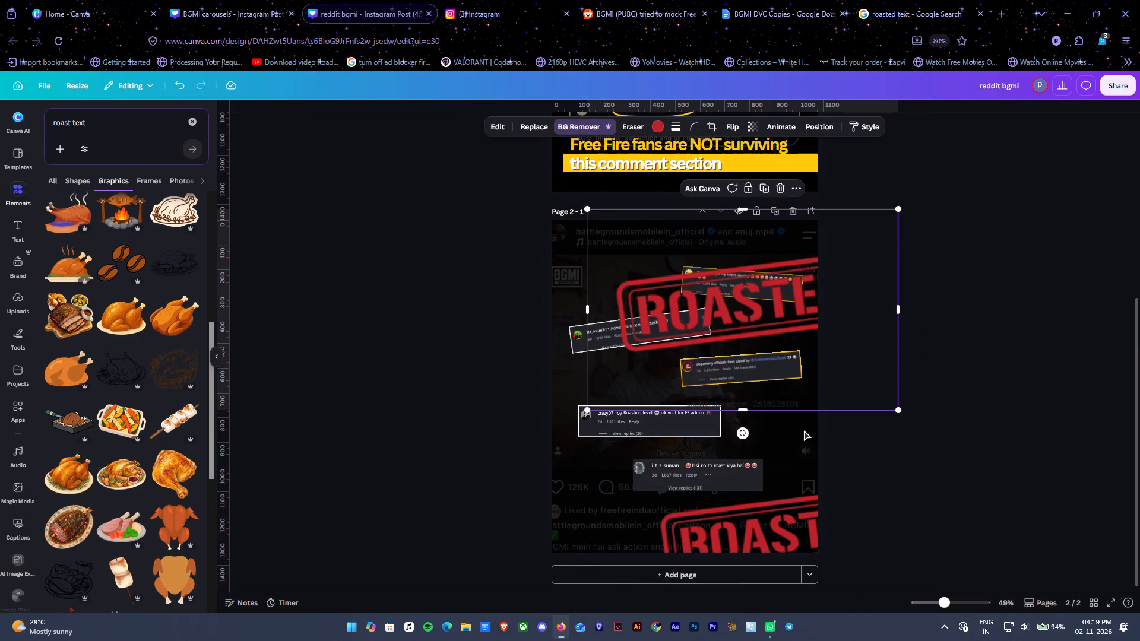
left_click_drag(765, 546, 661, 256)
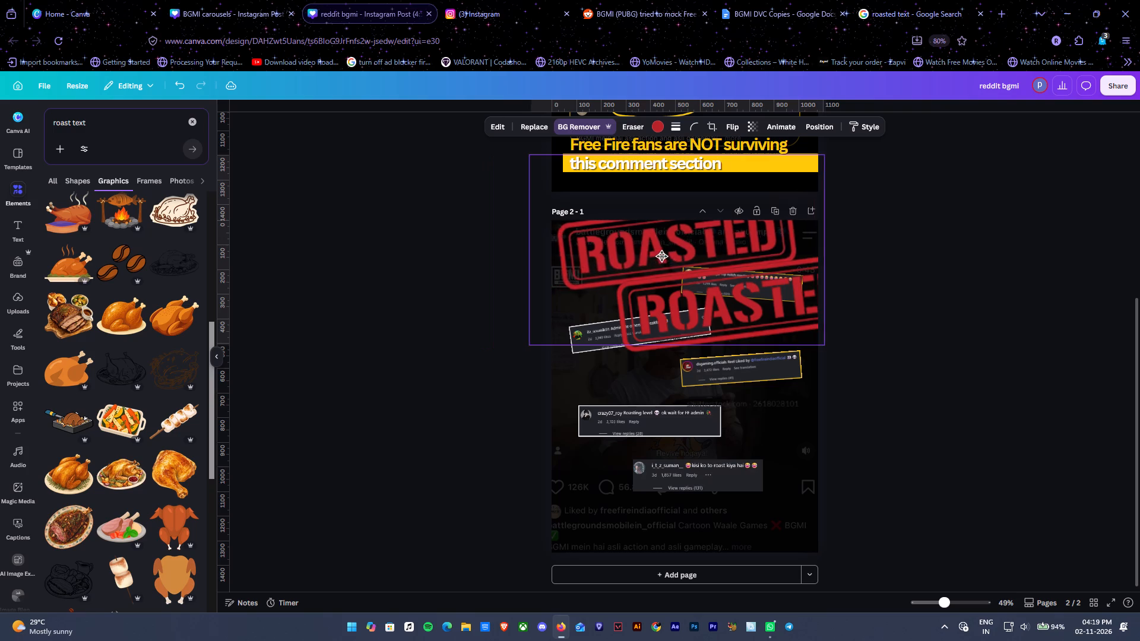
left_click_drag(661, 256, 623, 258)
left_click(814, 325)
left_click_drag(824, 307, 835, 541)
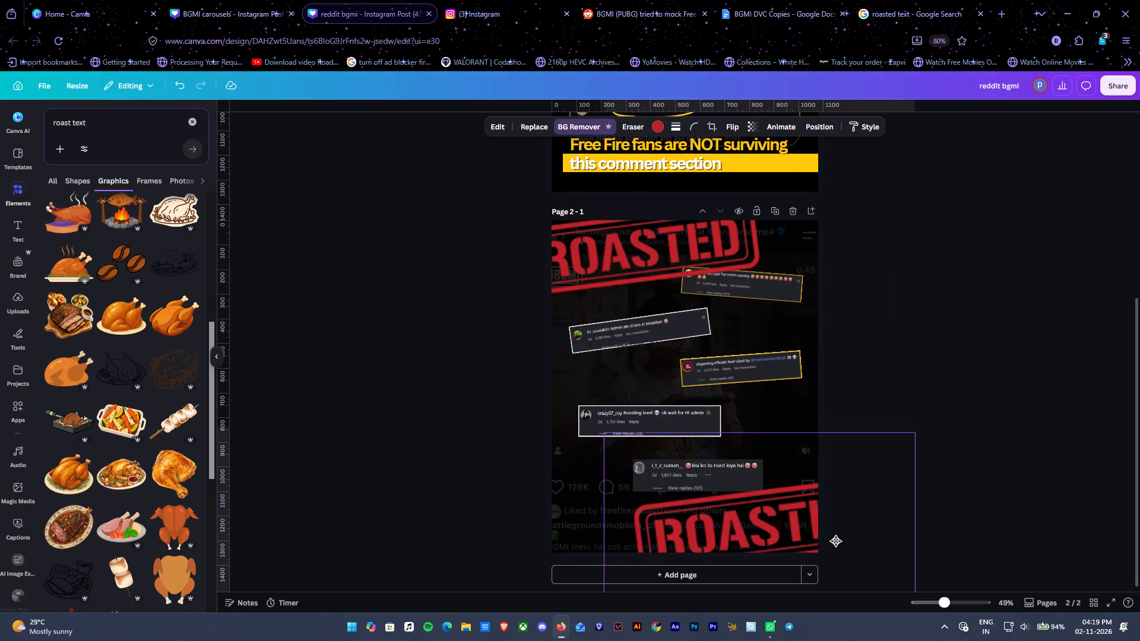
left_click_drag(835, 541, 824, 547)
Shrink the top ROASTED stamp to about three-quarters size and tuck it into page 2's top-left corner, slightly cropped by the edges.
left_click(676, 243)
left_click_drag(789, 352, 724, 297)
left_click_drag(640, 244, 682, 253)
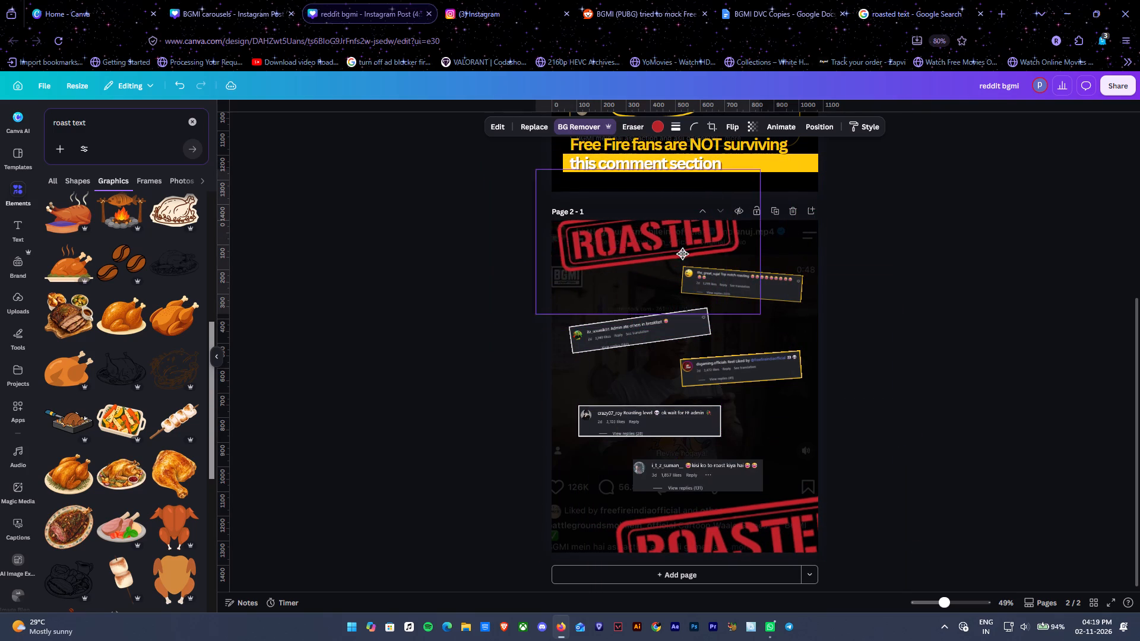
left_click_drag(682, 253, 660, 248)
Shrink the bottom ROASTED stamp slightly and set it in page 2's bottom-right corner, with its lower part cropped by the page edge.
left_click_drag(786, 522, 796, 535)
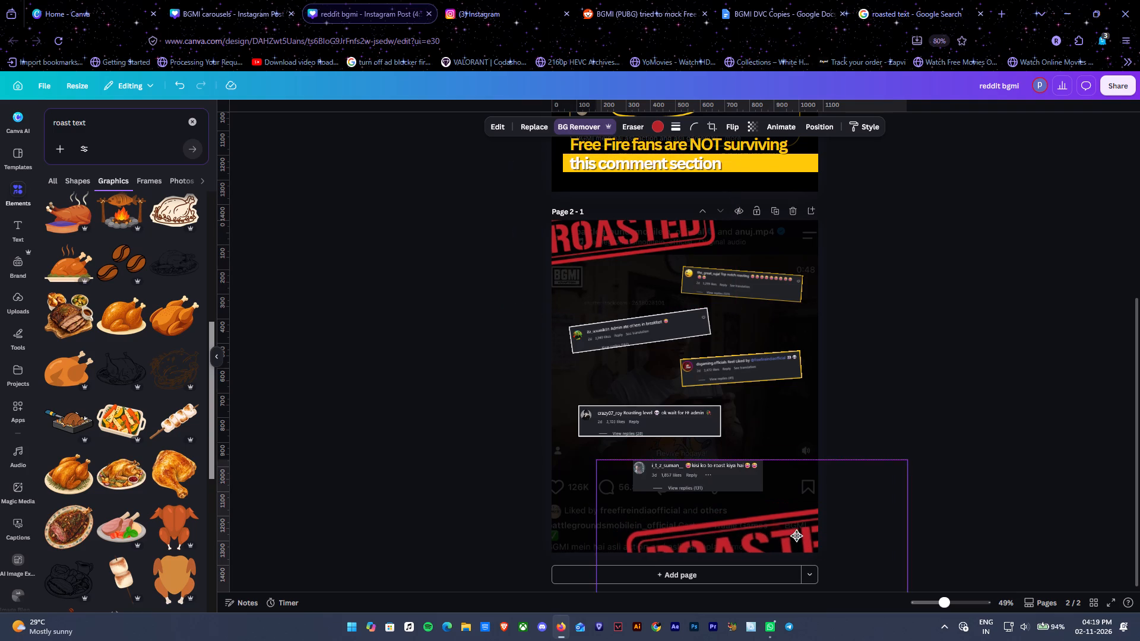
left_click_drag(796, 535, 815, 509)
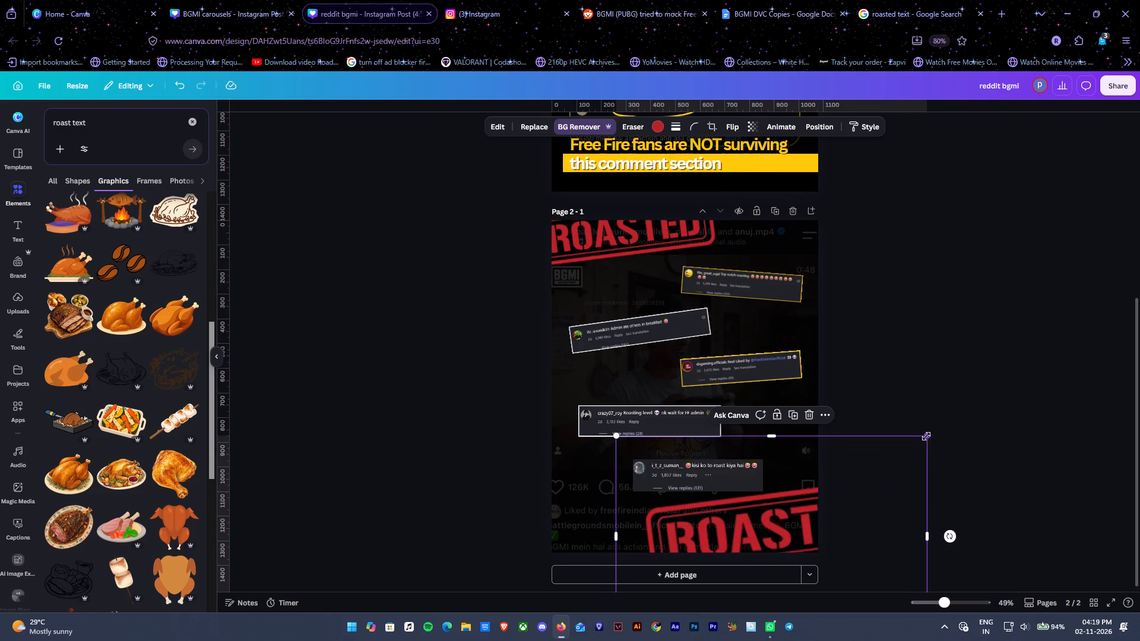
left_click_drag(926, 436, 864, 457)
left_click(812, 529)
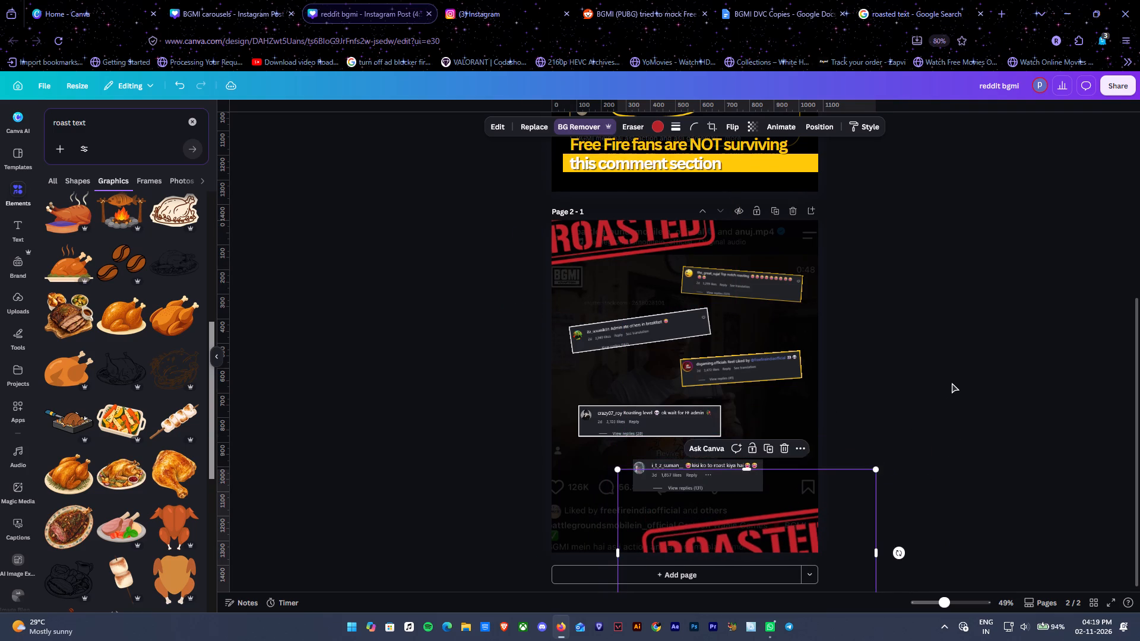
left_click(952, 383)
Add a thin solid white border to the lowest comment screenshot on page 2.
scroll(954, 379, "up", 11)
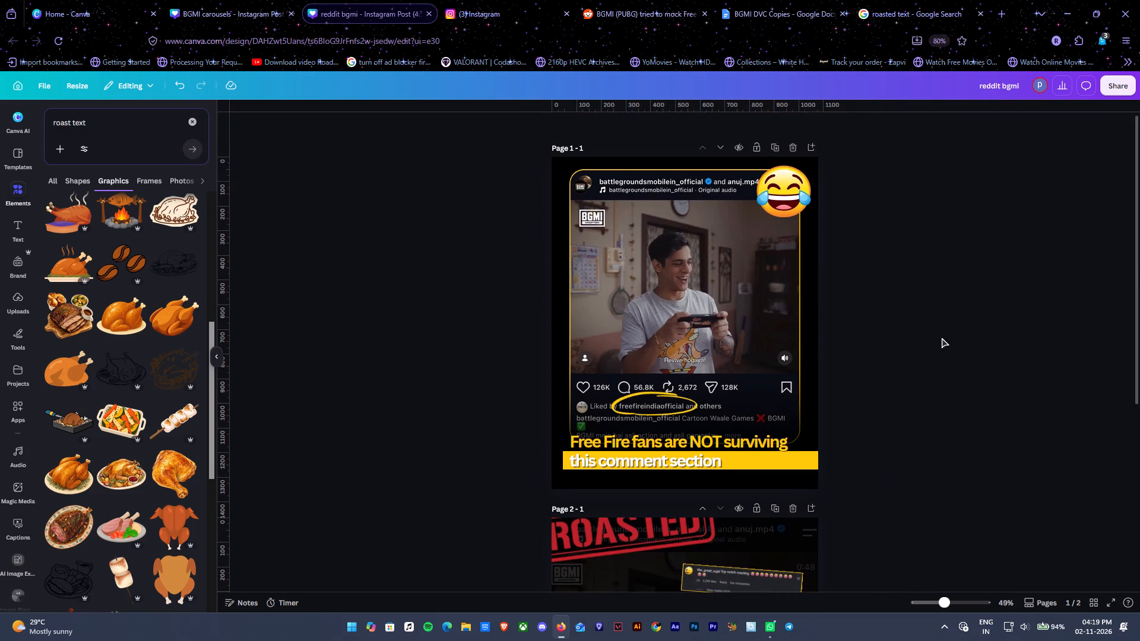
scroll(956, 471, "down", 13)
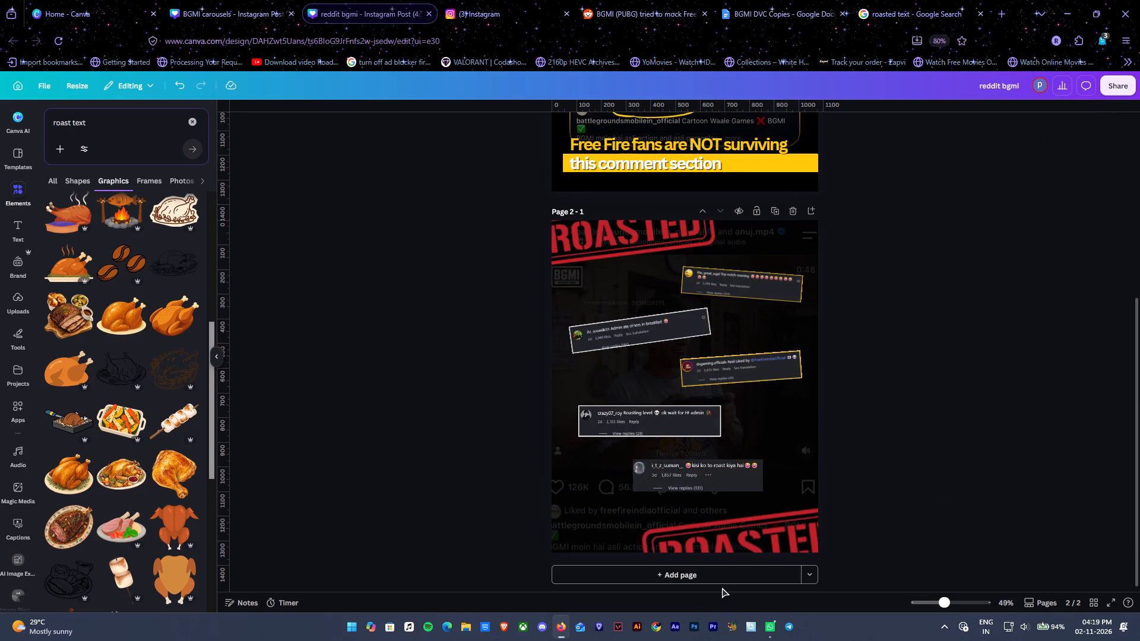
left_click(740, 471)
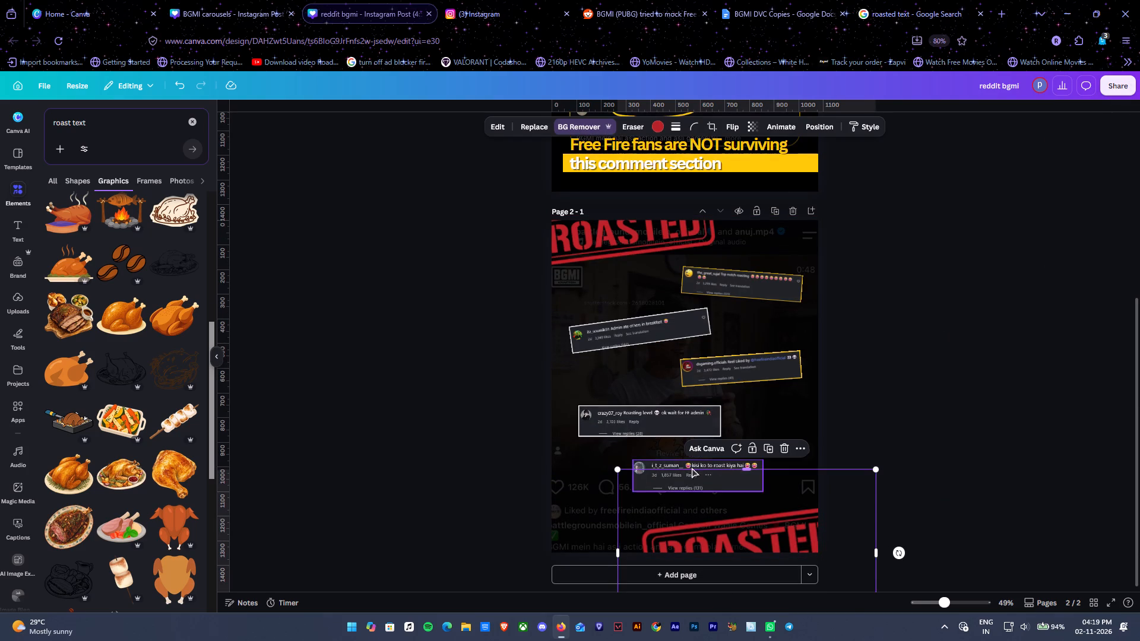
left_click(677, 465)
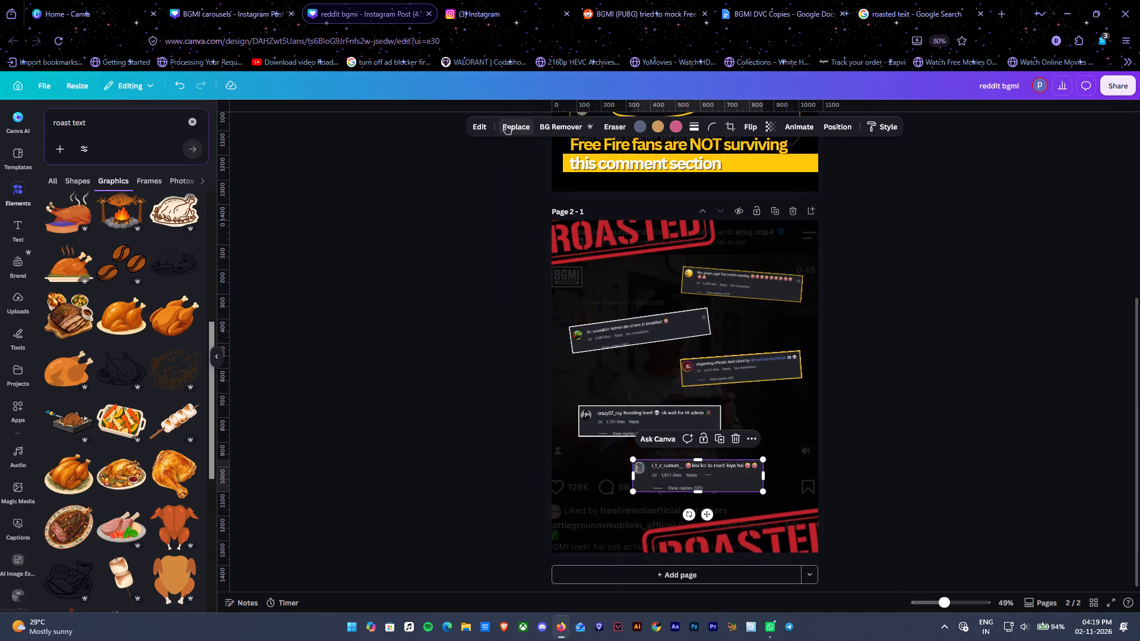
left_click(697, 125)
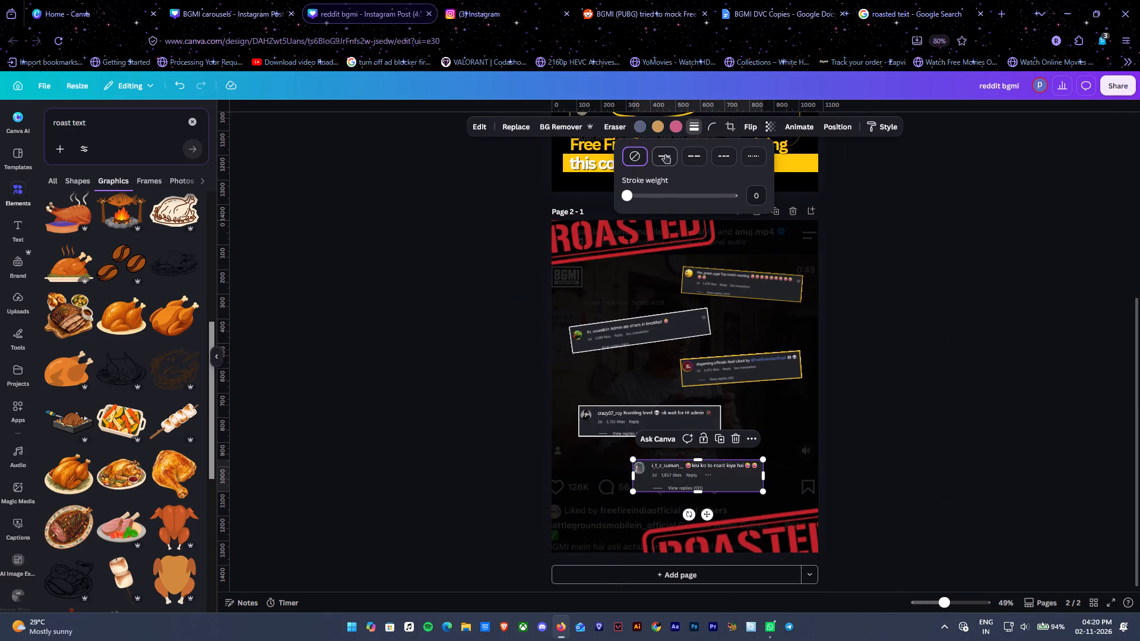
left_click(665, 154)
left_click_drag(641, 196, 634, 193)
left_click(692, 128)
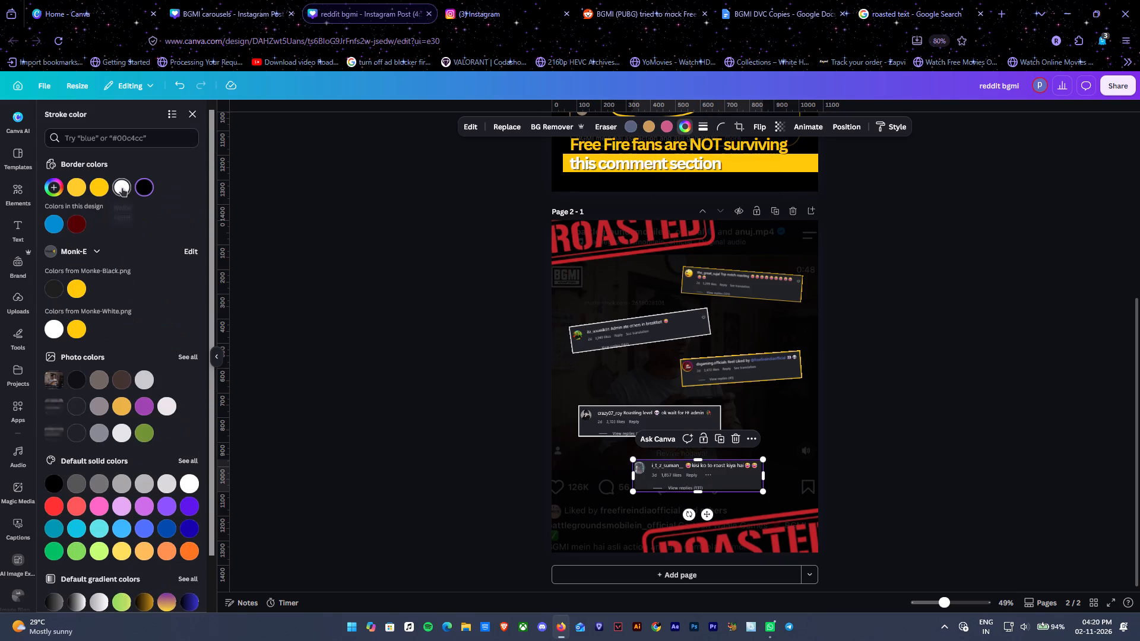
left_click(122, 188)
double_click(972, 296)
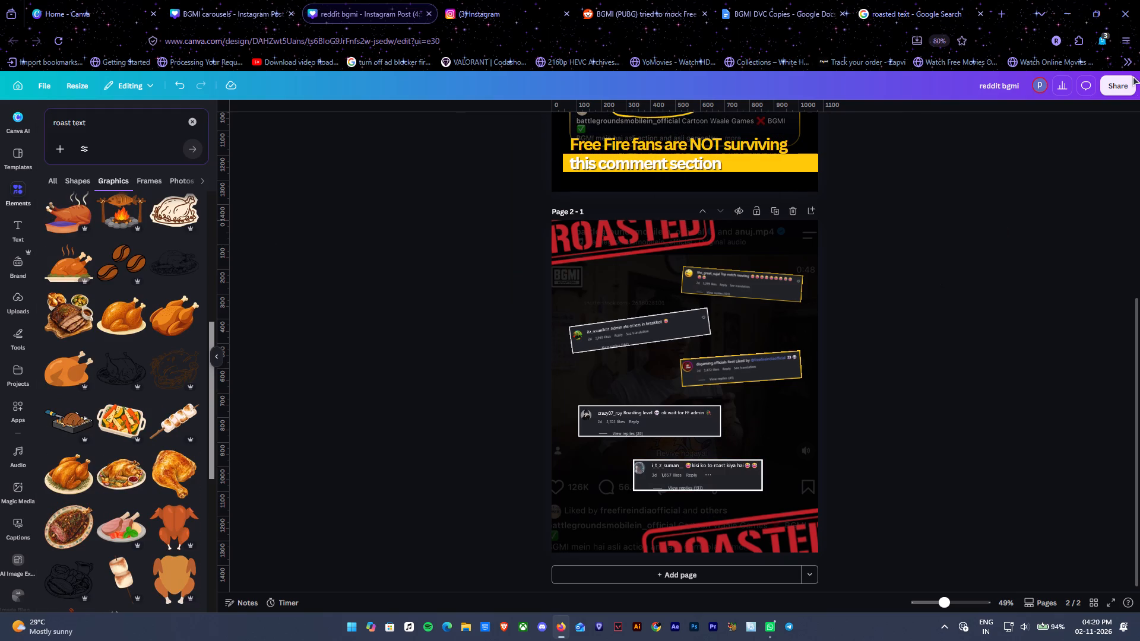
Copy the design's share link, with access for anyone with the link and editing allowed.
left_click(1130, 78)
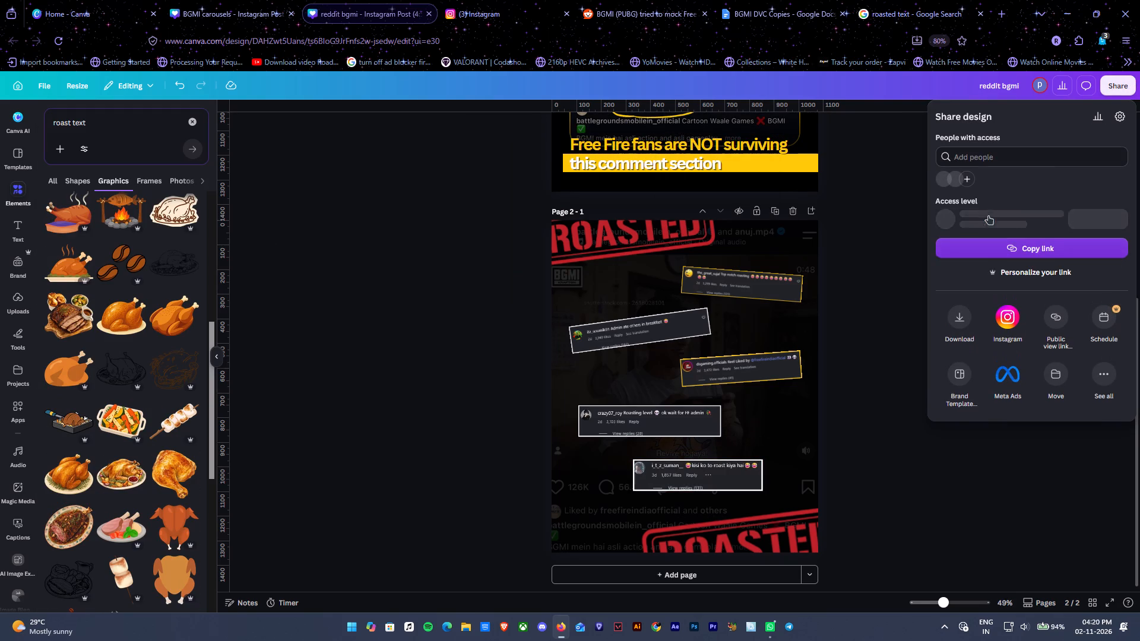
left_click(988, 215)
left_click(993, 273)
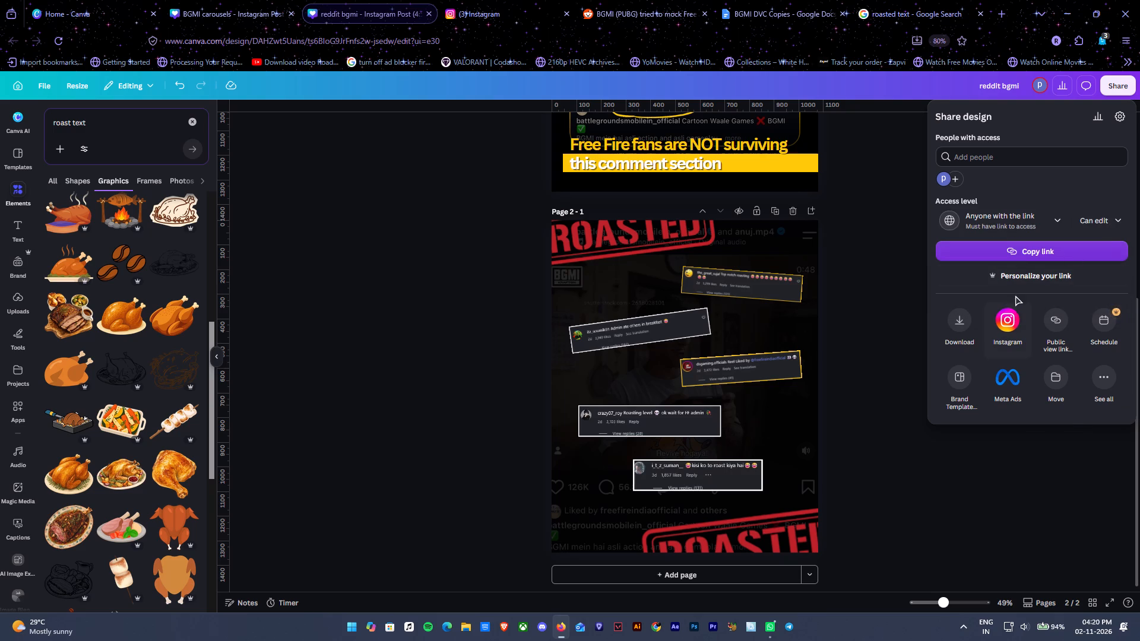
left_click(1022, 246)
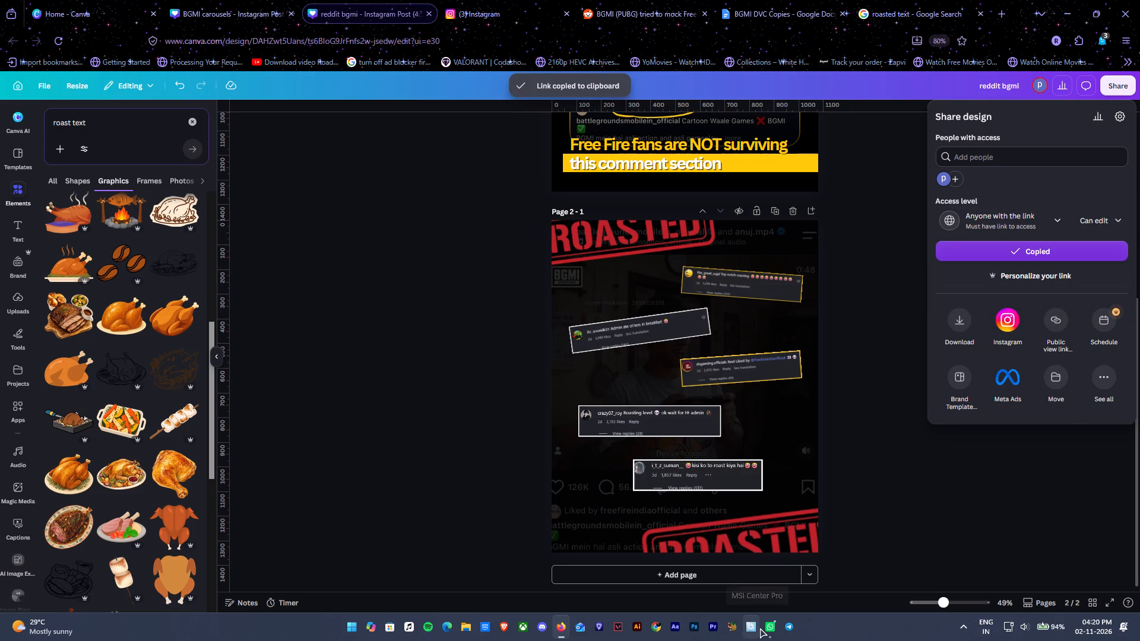
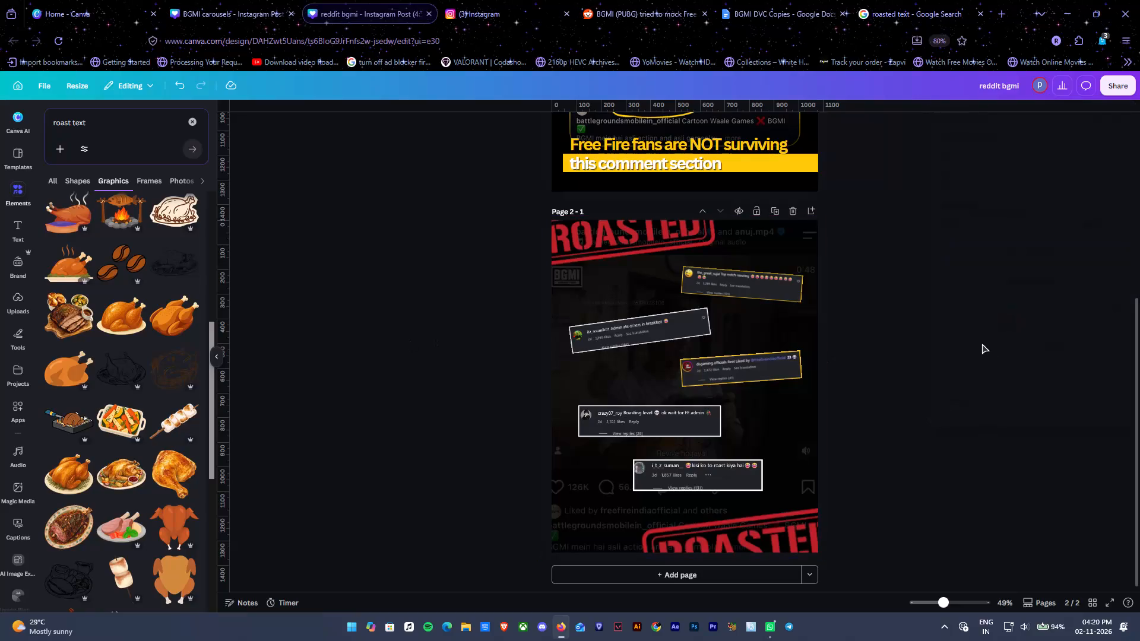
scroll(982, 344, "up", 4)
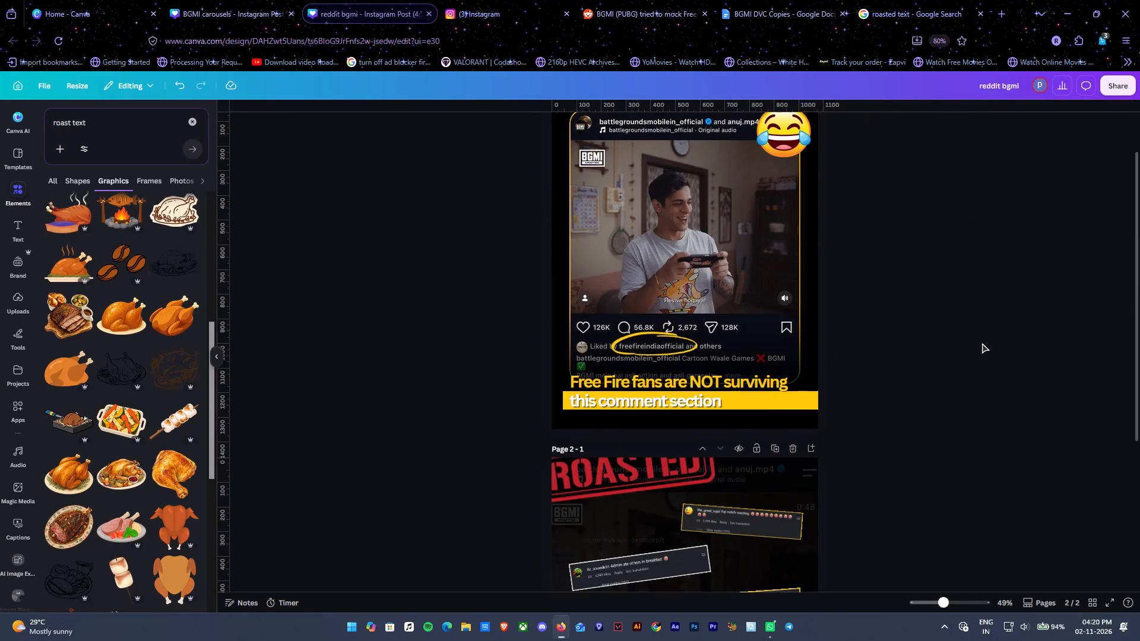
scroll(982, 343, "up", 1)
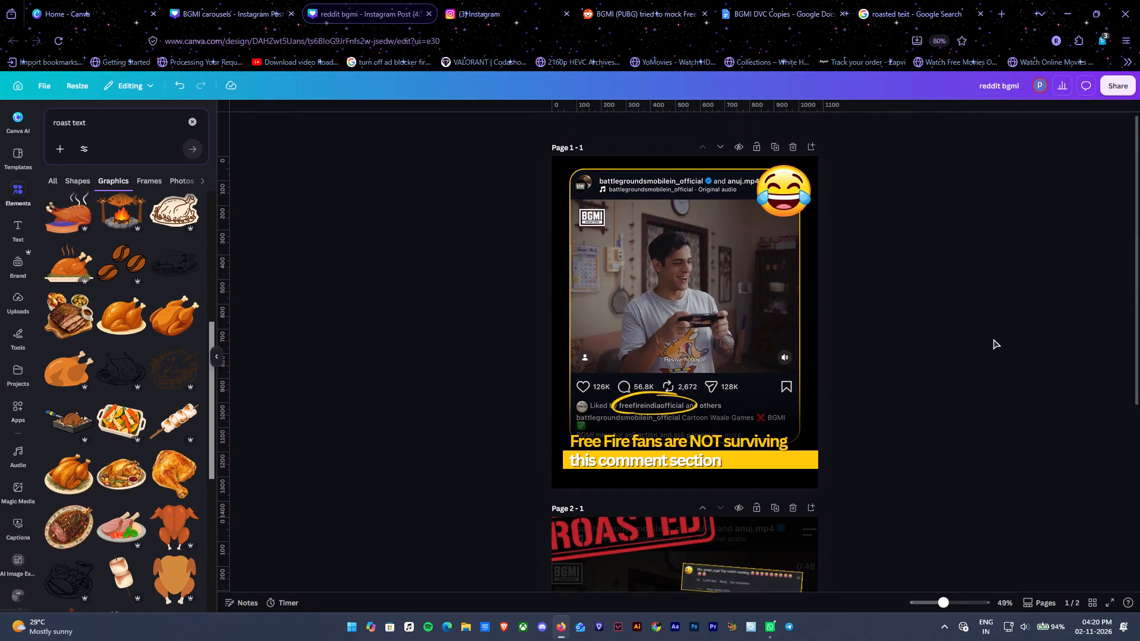